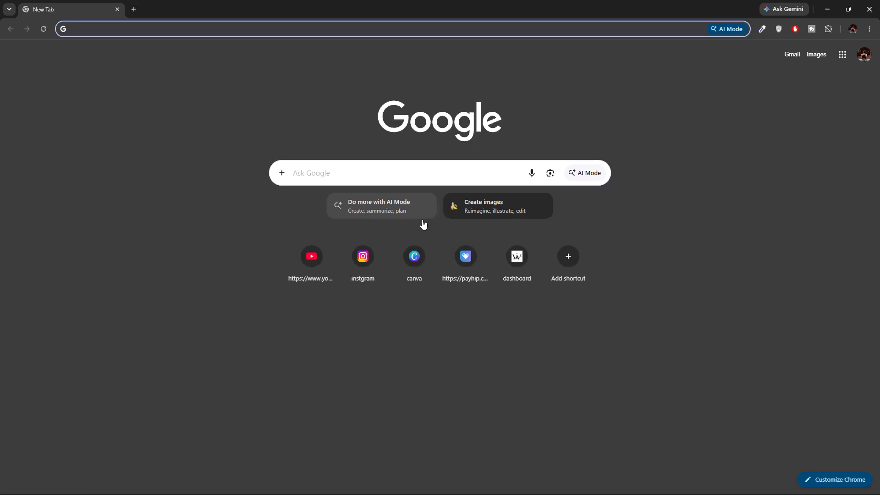
Open the weawear development site's WordPress admin page from the saved dashboard shortcut.
click(515, 261)
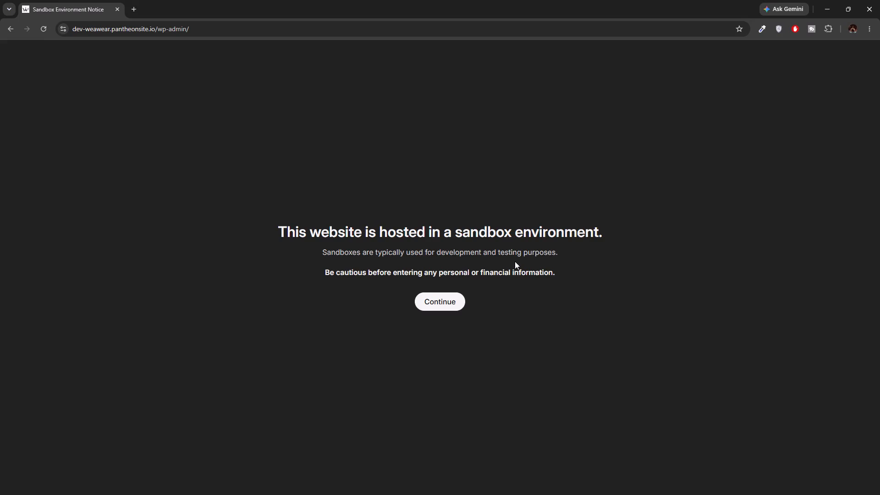
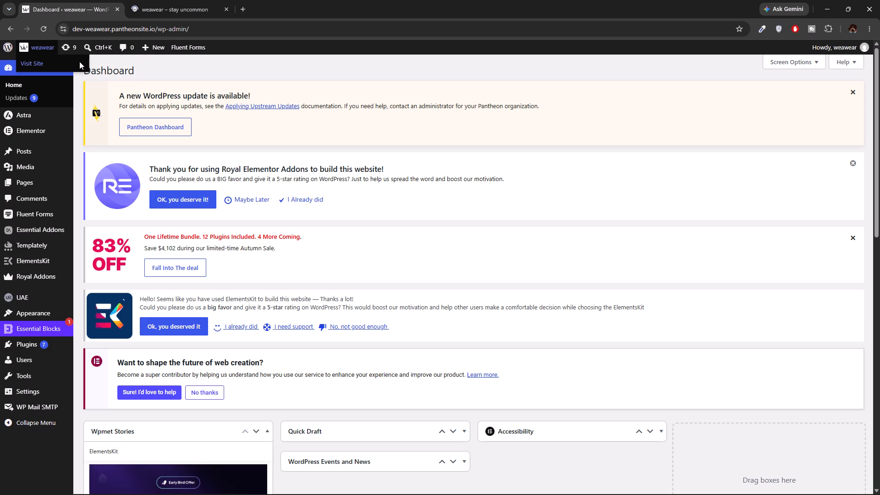
Open the Products page on the weawear site's front end and examine its layout, from the banner through the Collections cards.
click(151, 0)
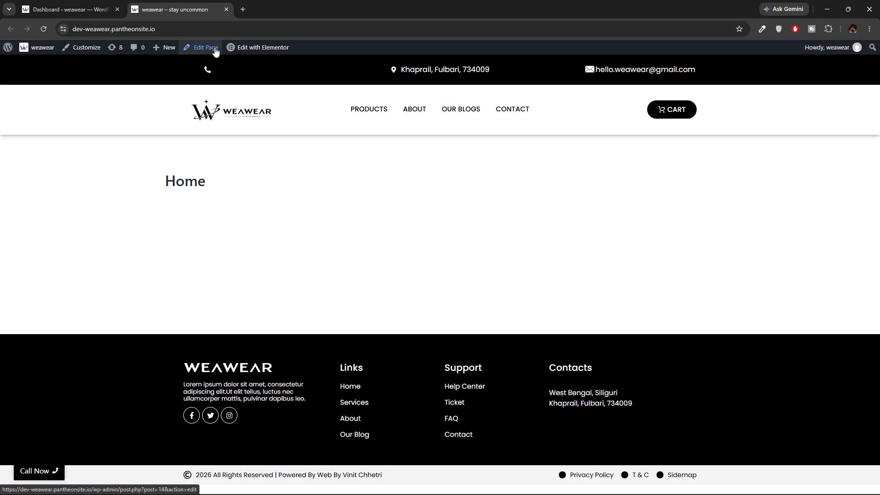
click(367, 108)
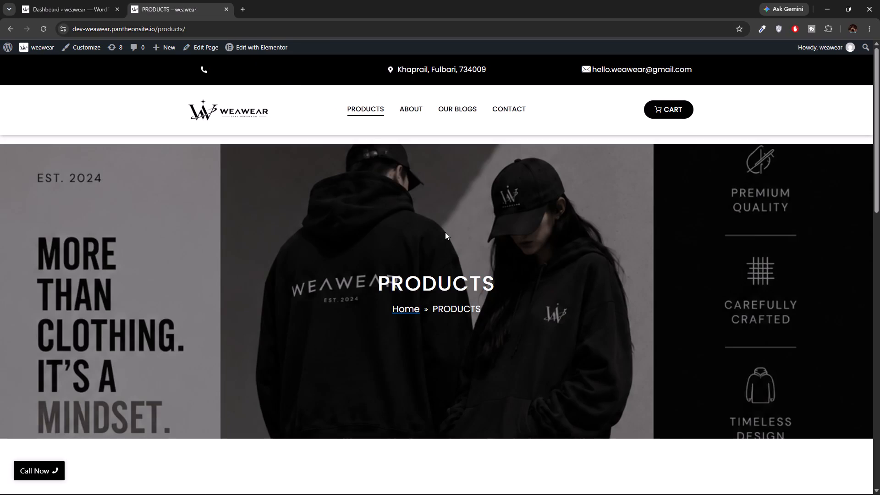
scroll(445, 232, down, 3)
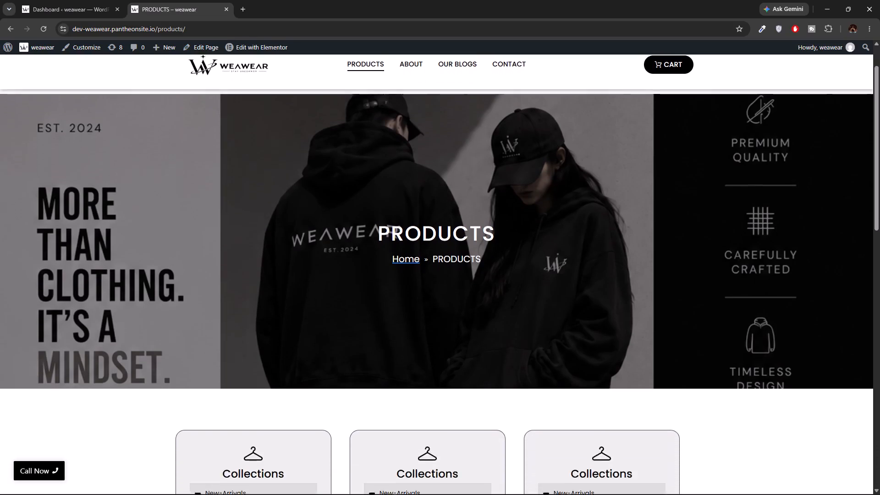
scroll(445, 232, down, 8)
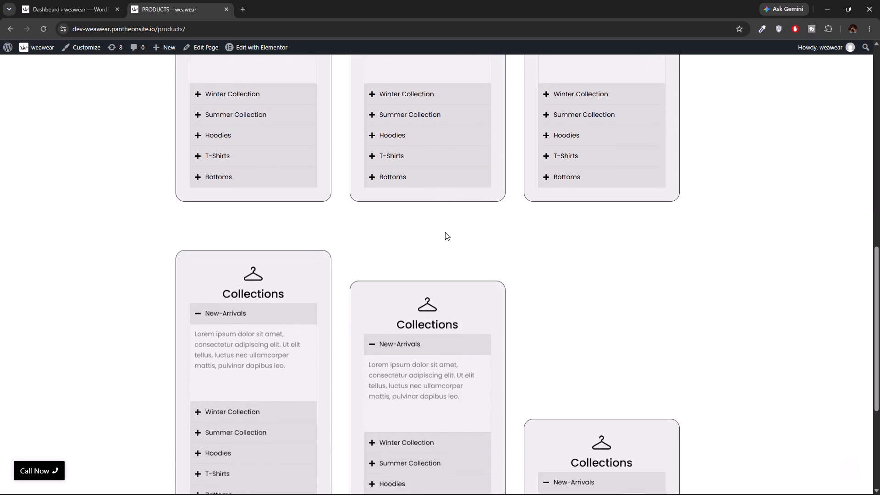
scroll(445, 232, down, 2)
scroll(445, 232, up, 3)
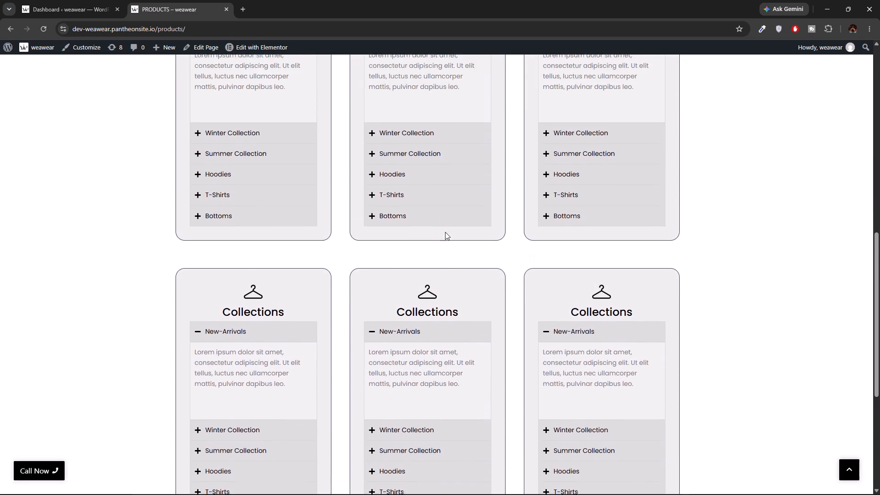
scroll(445, 232, up, 5)
scroll(445, 232, down, 6)
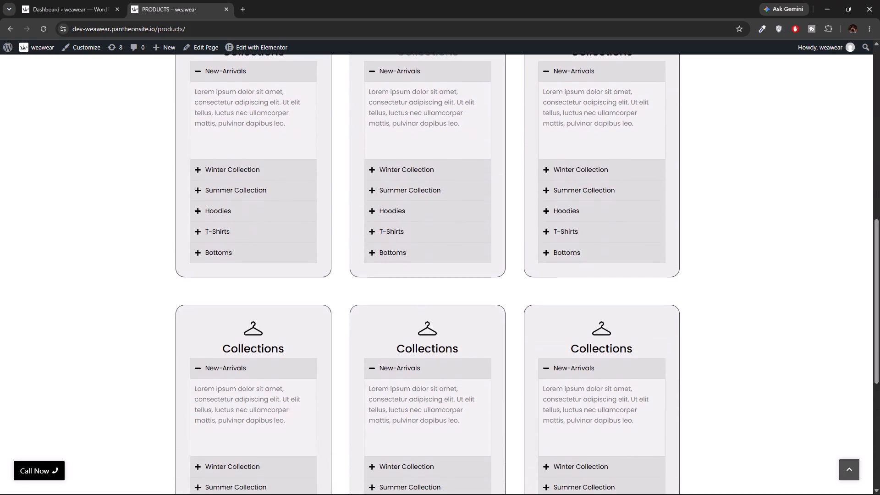
scroll(445, 232, down, 2)
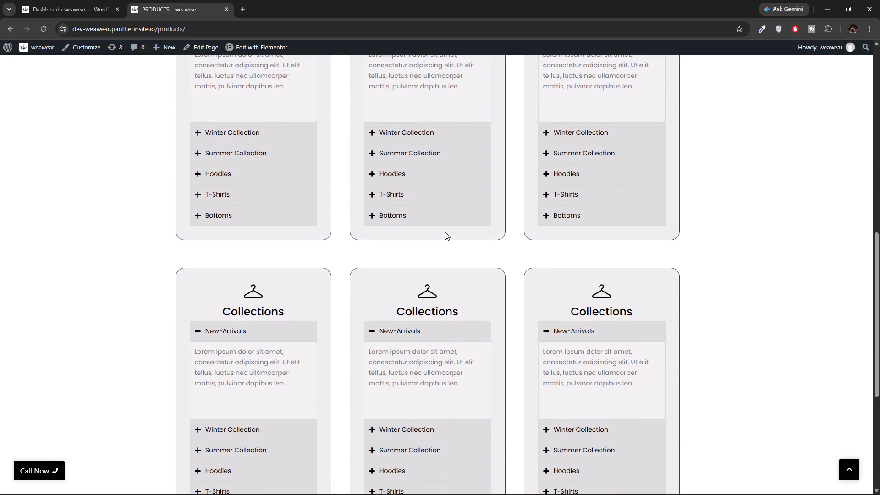
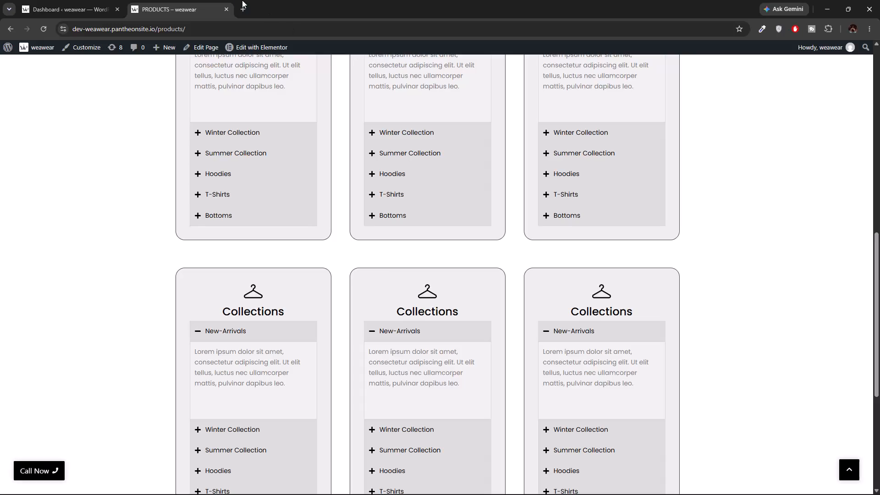
Look up WhatsApp in a new browser tab, keeping the weawear dashboard and Products page open.
click(241, 4)
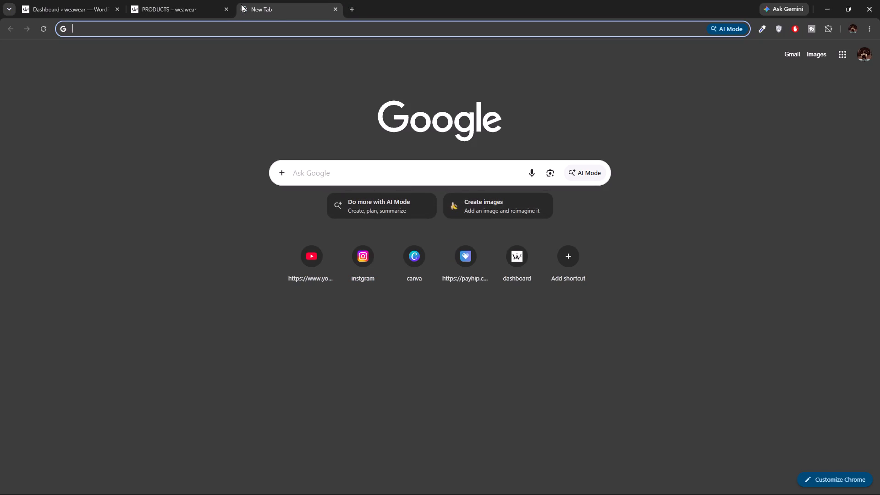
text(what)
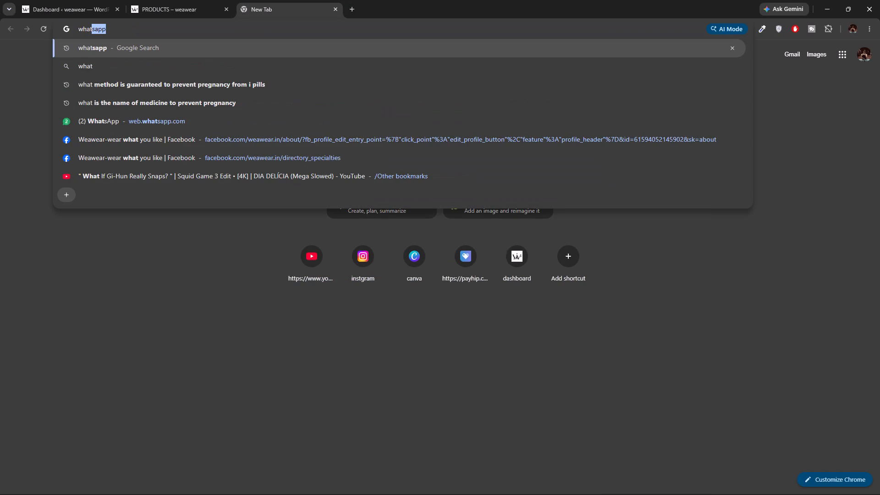
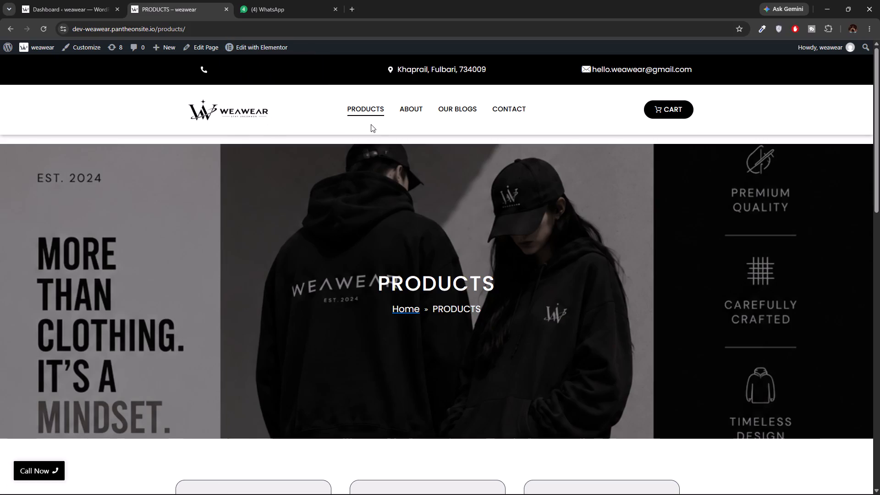
In the WordPress admin's menu editor, change the navigation label of the PRODUCTS item in weawear Menu 1 to SERVICES.
click(71, 10)
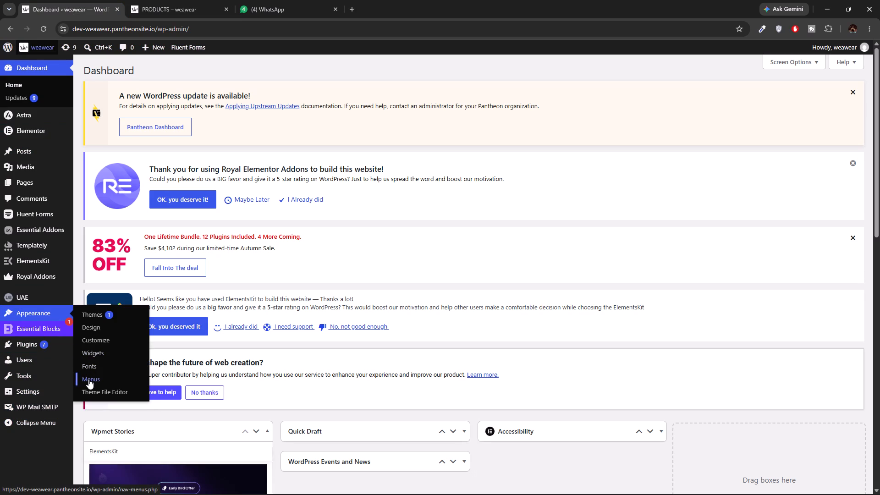
click(88, 379)
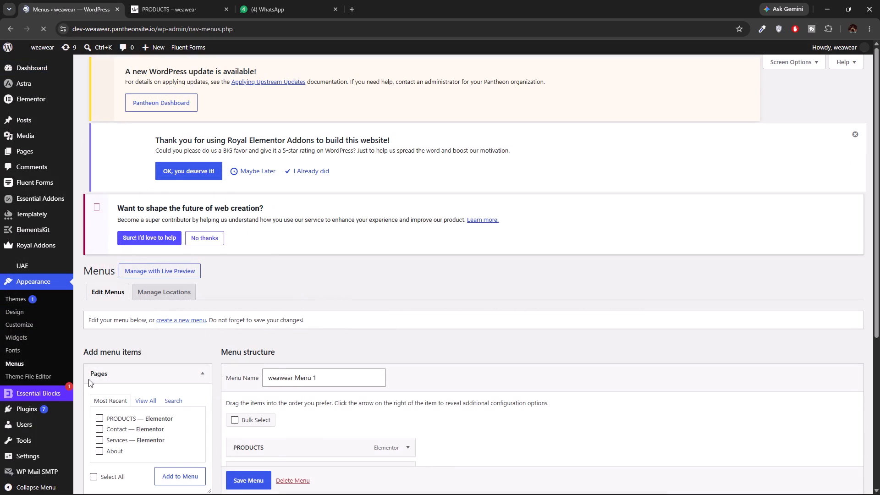
scroll(162, 398, down, 4)
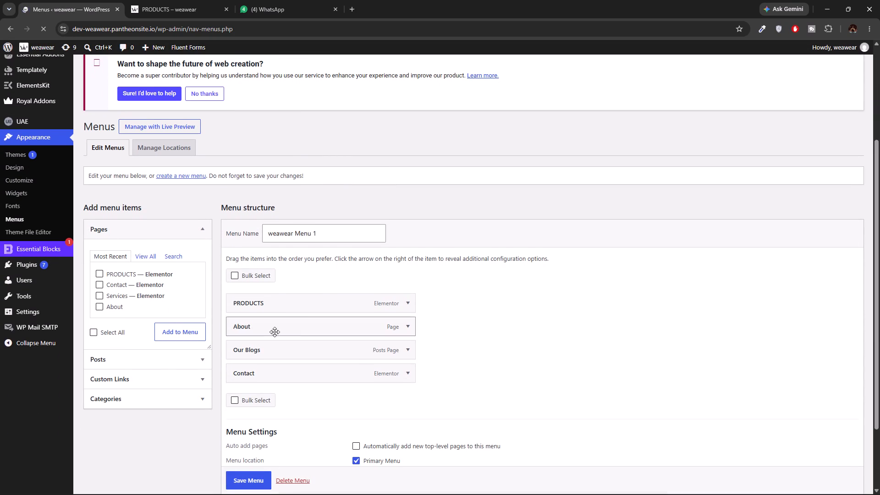
click(331, 300)
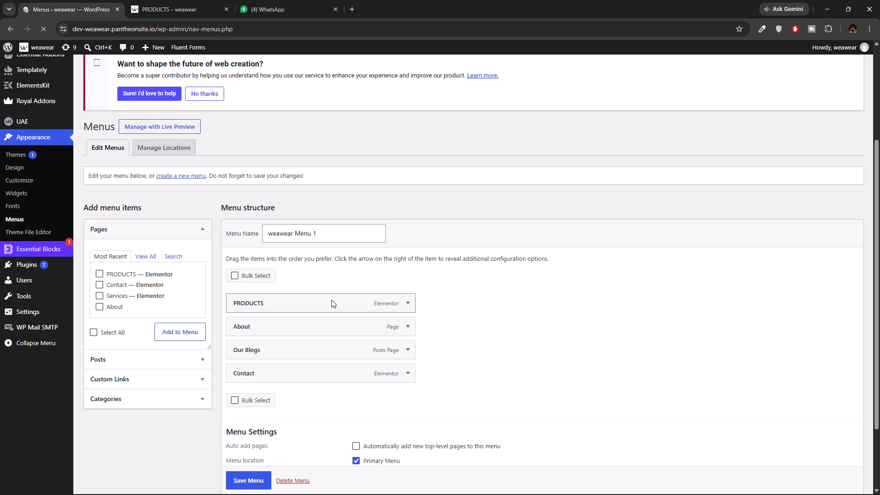
click(405, 303)
scroll(398, 355, down, 1)
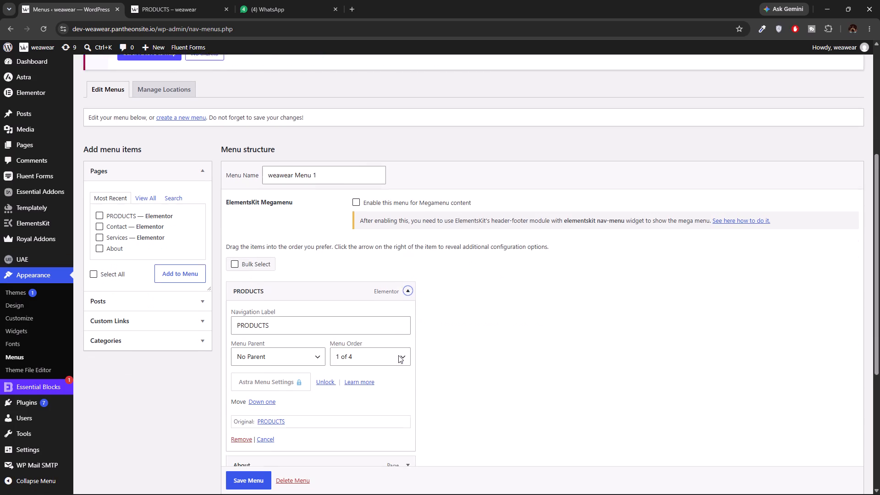
scroll(398, 355, down, 1)
click(317, 303)
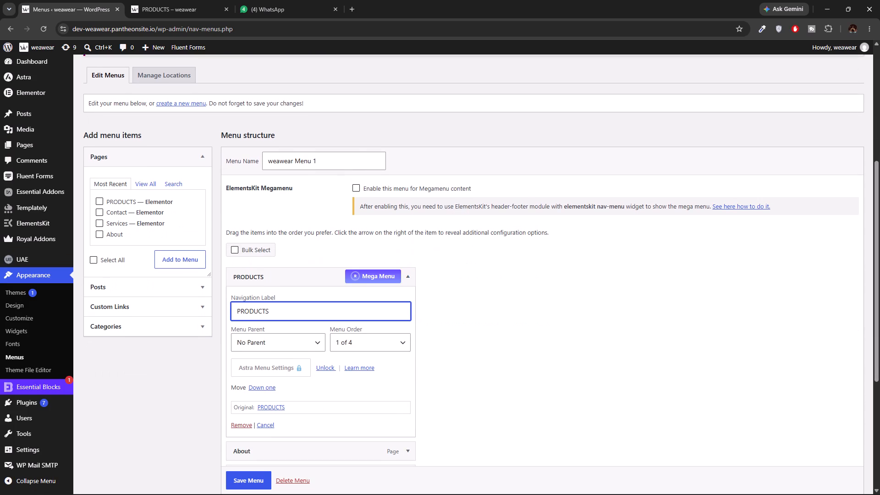
key(BackSpace)
key(BackSpace)
key(BackSpace)
key(BackSpace)
key(BackSpace)
key(BackSpace)
key(BackSpace)
key(BackSpace)
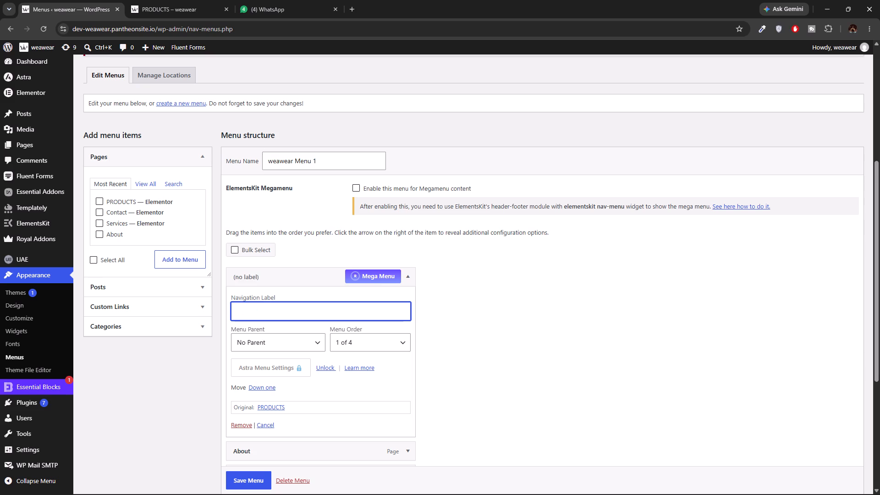
text(SERVICES)
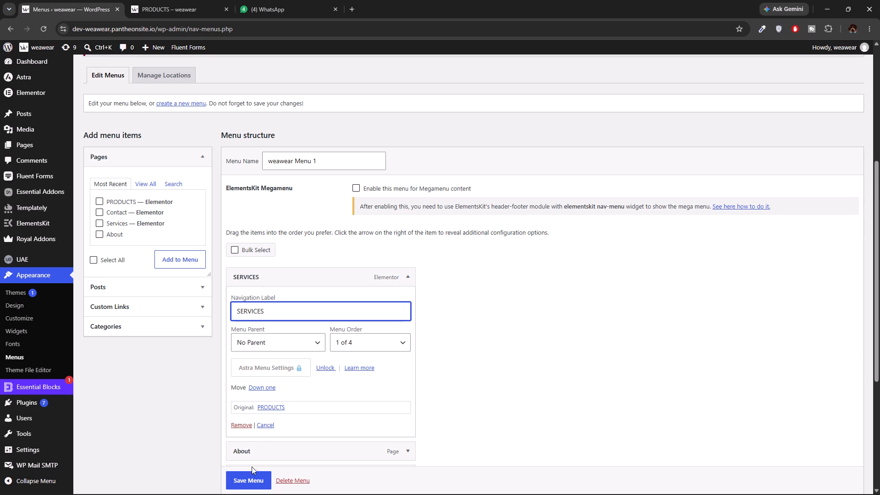
Save weawear Menu 1 and check the items in its menu structure.
scroll(254, 434, down, 1)
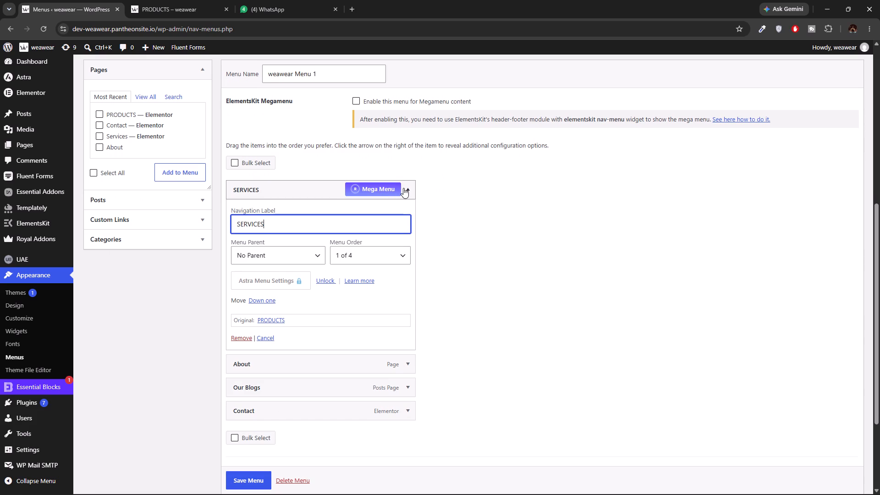
click(239, 478)
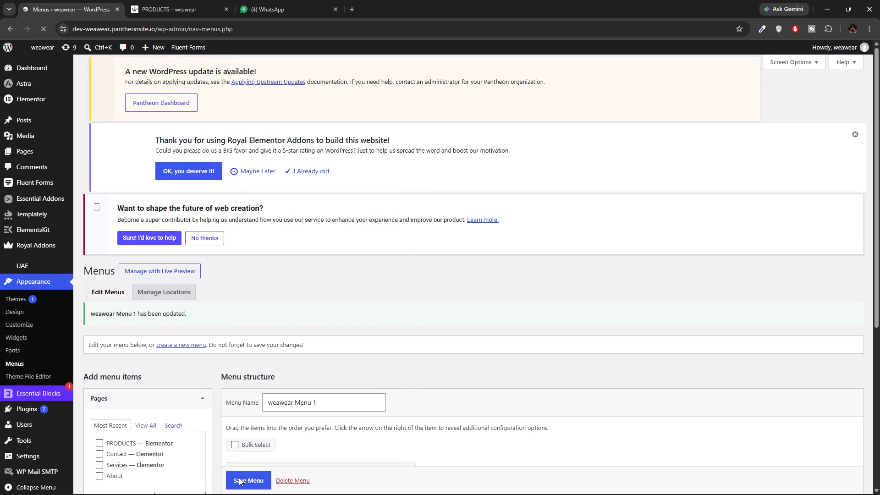
scroll(238, 412, down, 2)
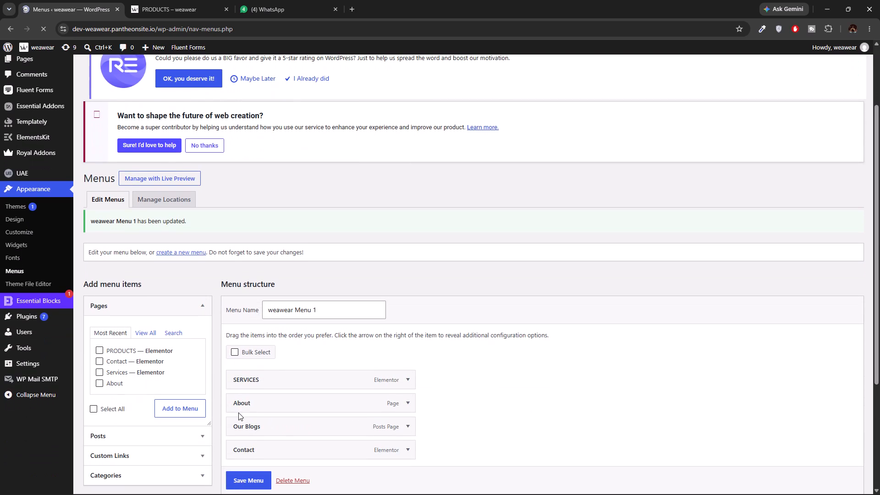
scroll(238, 412, down, 2)
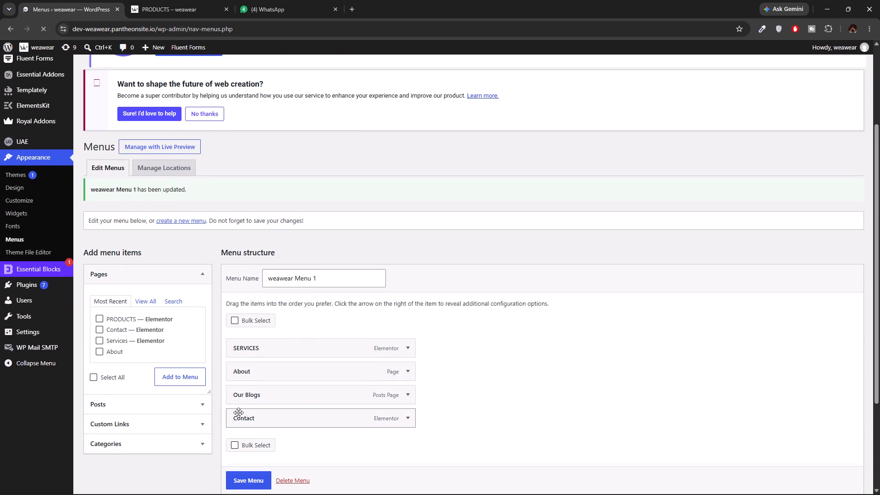
scroll(238, 412, down, 1)
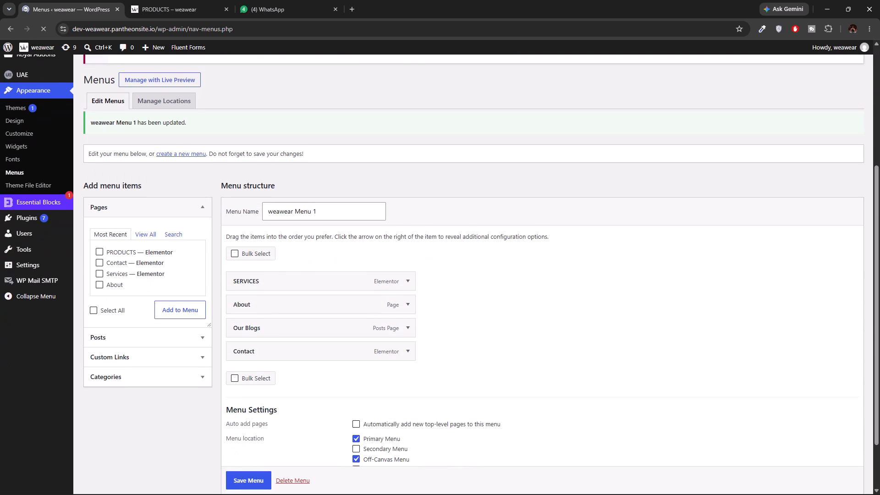
scroll(238, 412, down, 3)
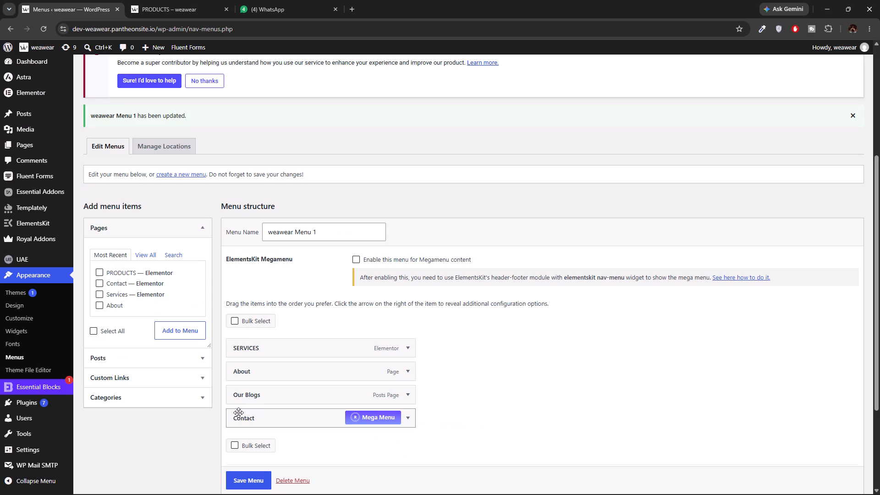
scroll(238, 412, down, 1)
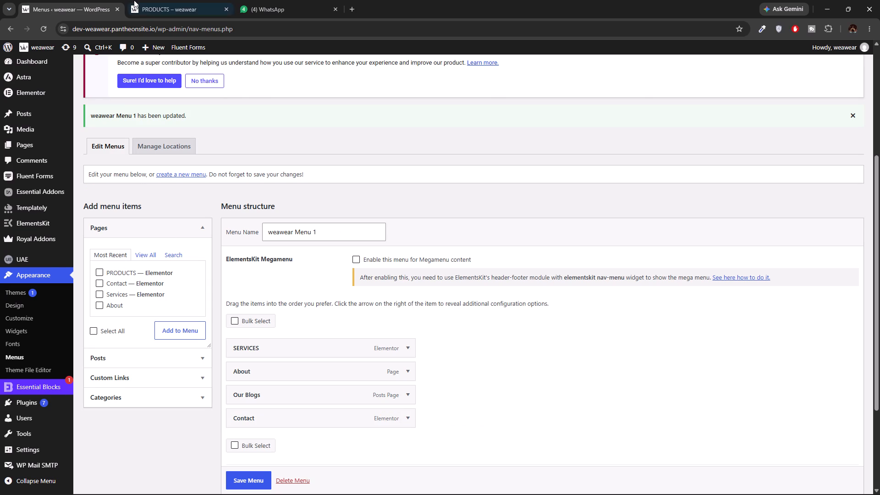
Return to the front-end Products page and reload it to check the header navigation.
click(135, 0)
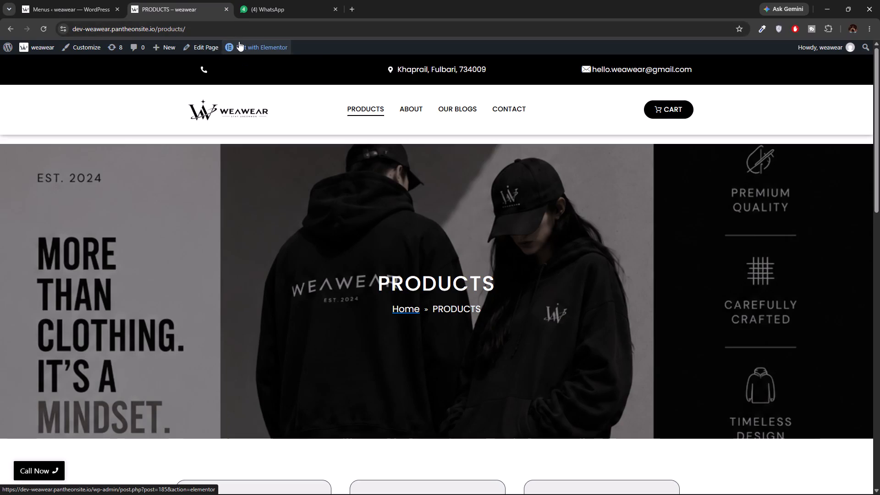
click(45, 28)
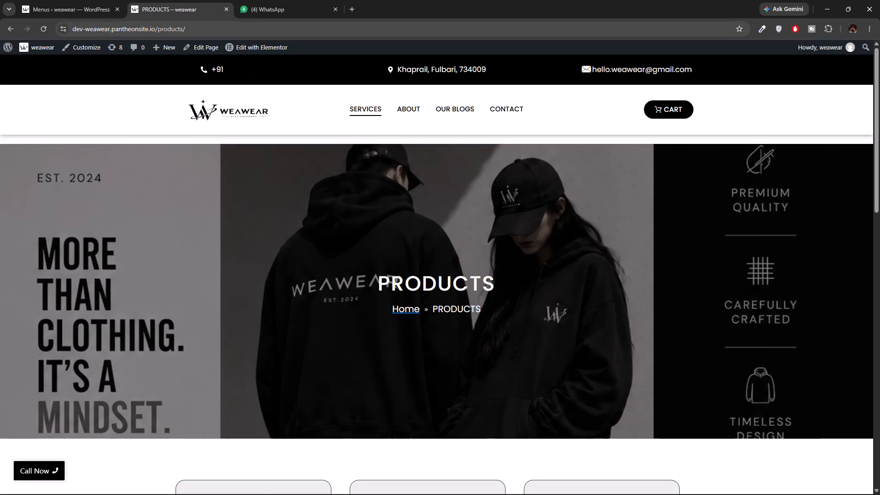
Open the Products page in the WordPress page editor, change its title to SERVICES, and save the page.
click(212, 47)
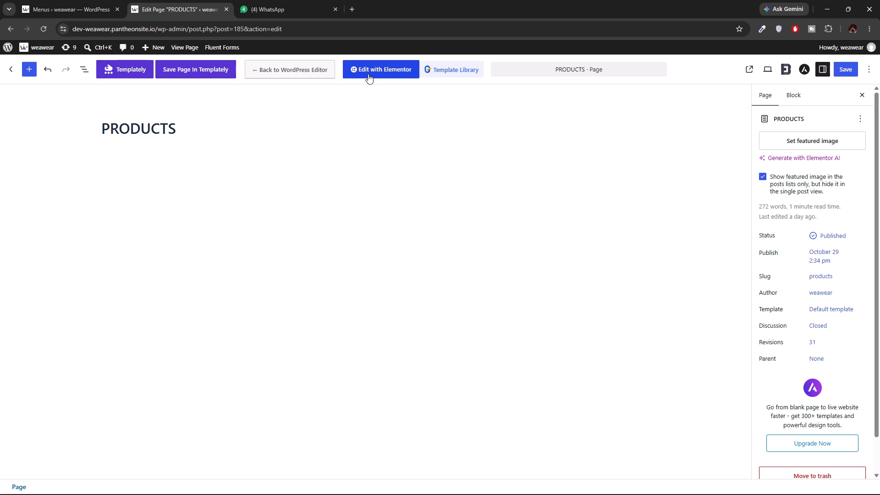
click(194, 131)
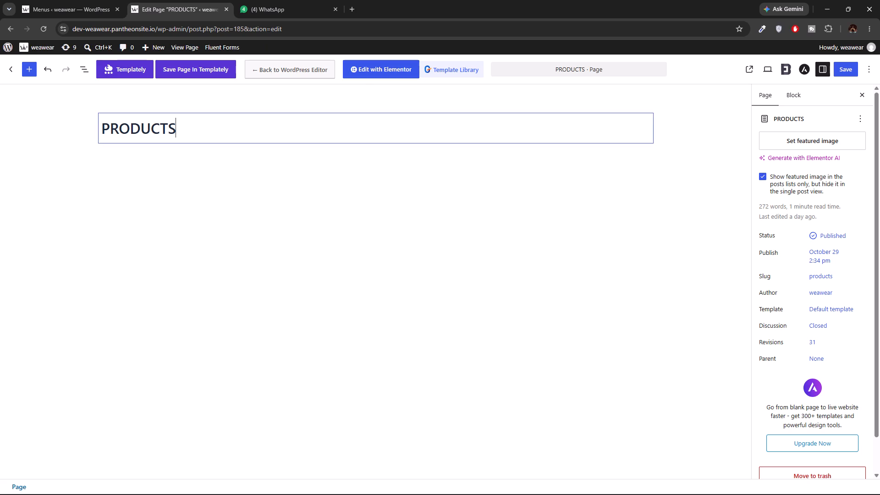
key(BackSpace)
key(BackSpace)
key(BackSpace)
key(BackSpace)
key(BackSpace)
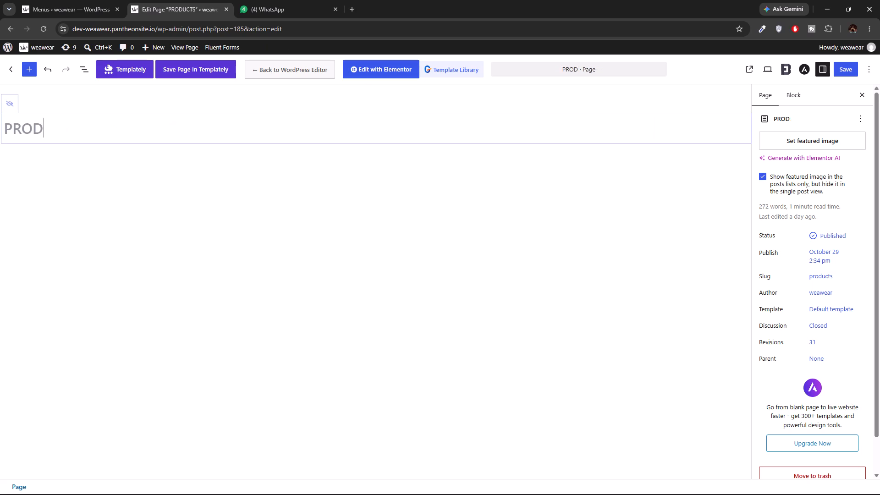
key(BackSpace)
key(BackSpace)
key(BackSpace)
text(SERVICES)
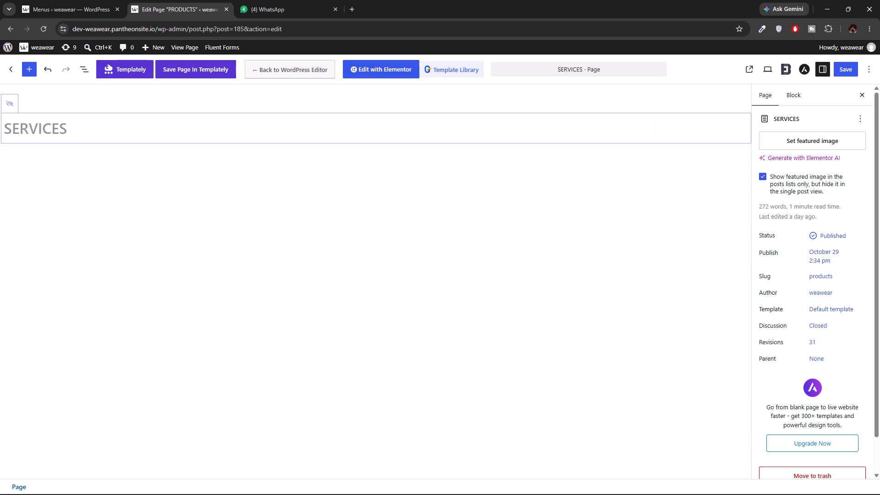
click(849, 73)
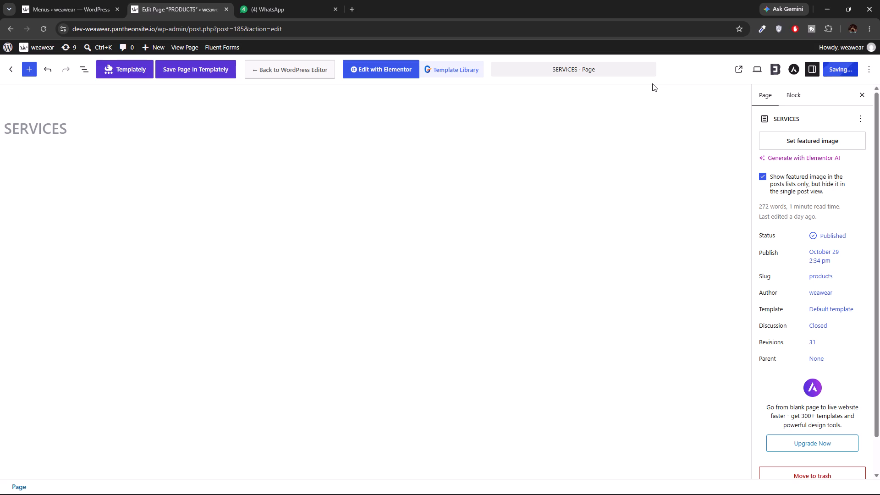
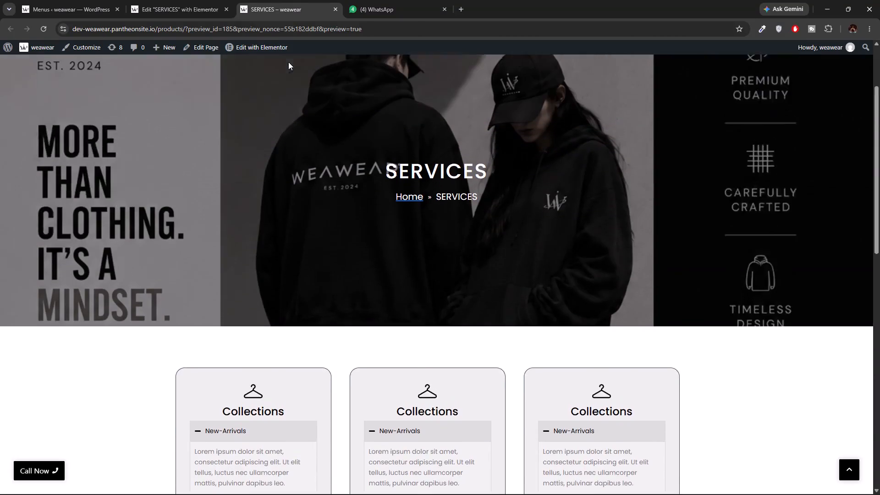
Check the header and banner of the SERVICES page in both its Elementor editor and its front-end preview.
scroll(288, 62, up, 3)
click(166, 0)
scroll(382, 231, up, 7)
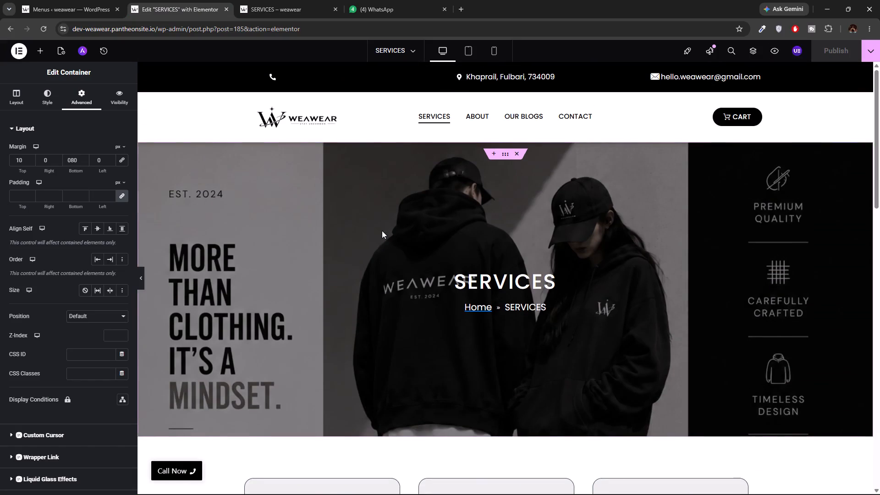
click(282, 0)
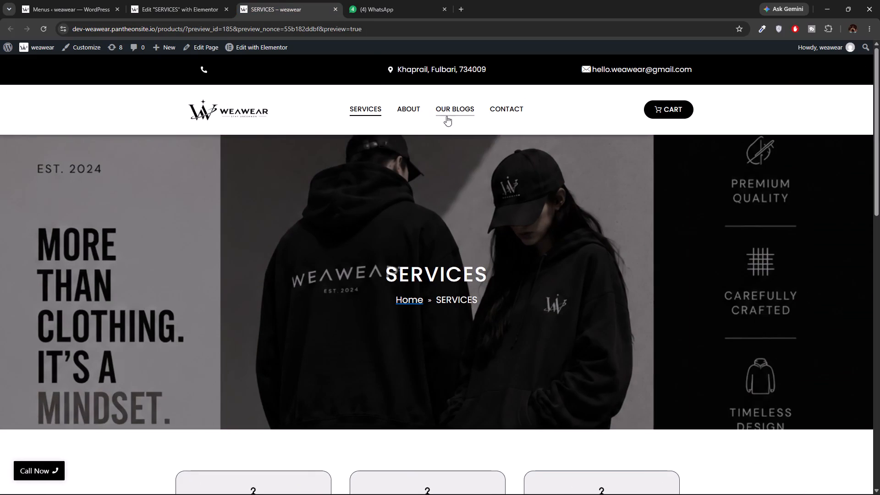
Open the Contact page from the site's header navigation and look it over from banner to footer.
click(492, 112)
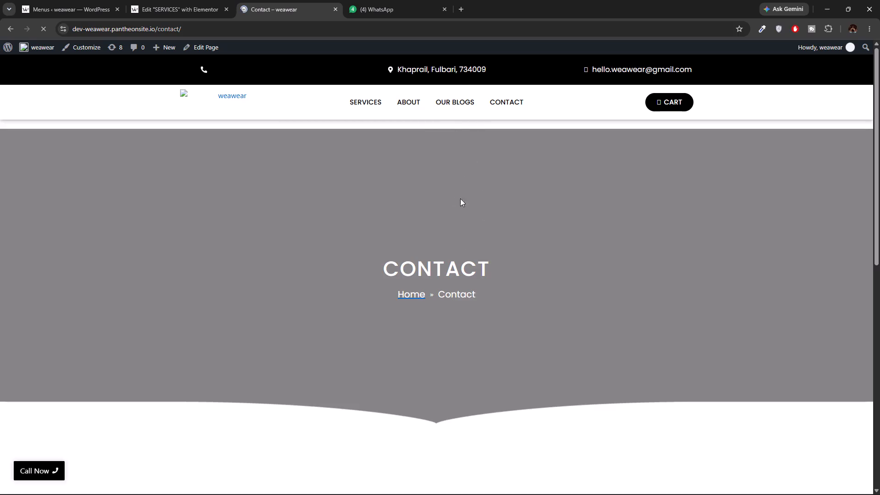
scroll(473, 267, down, 5)
scroll(459, 215, down, 7)
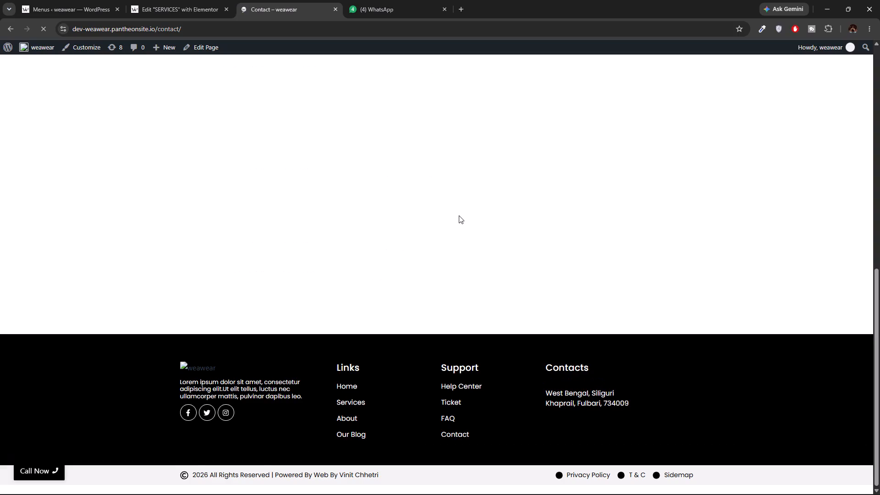
scroll(459, 215, up, 1)
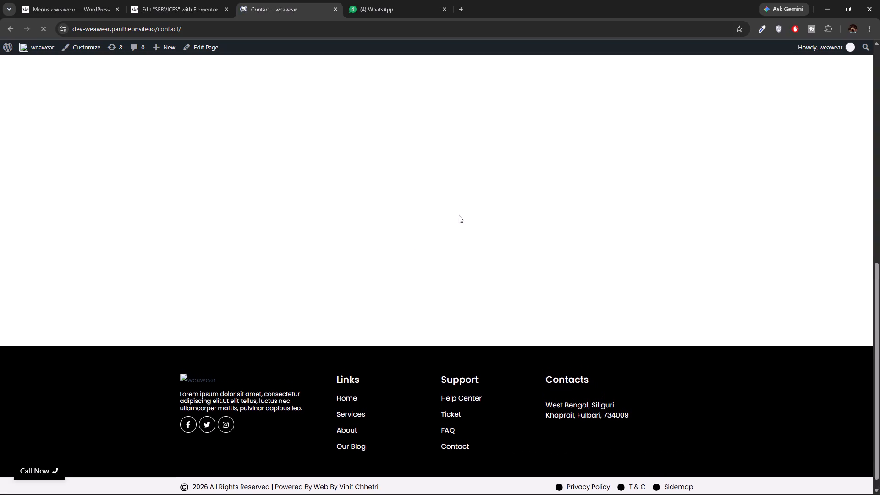
scroll(459, 215, up, 2)
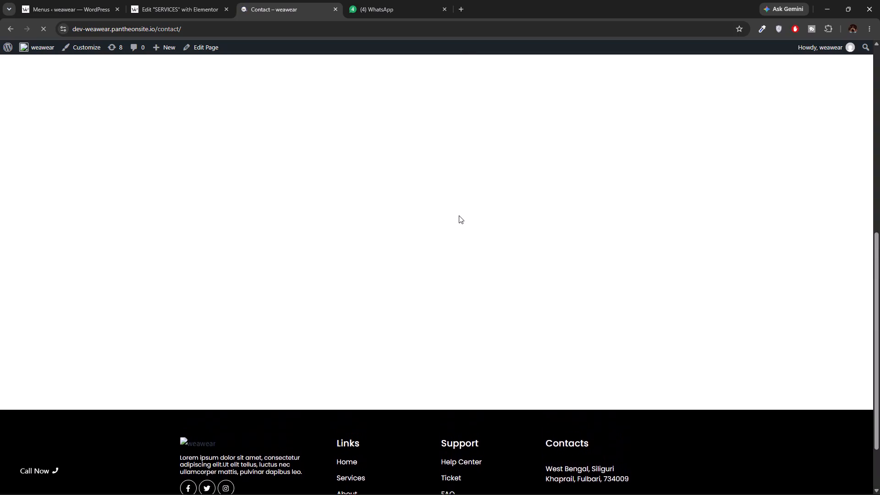
scroll(459, 215, up, 6)
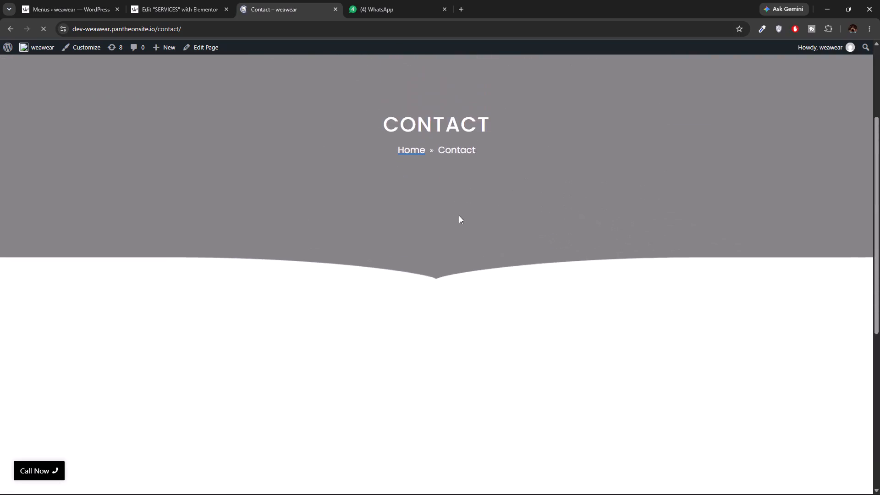
scroll(459, 215, up, 2)
scroll(459, 215, down, 1)
scroll(459, 215, up, 5)
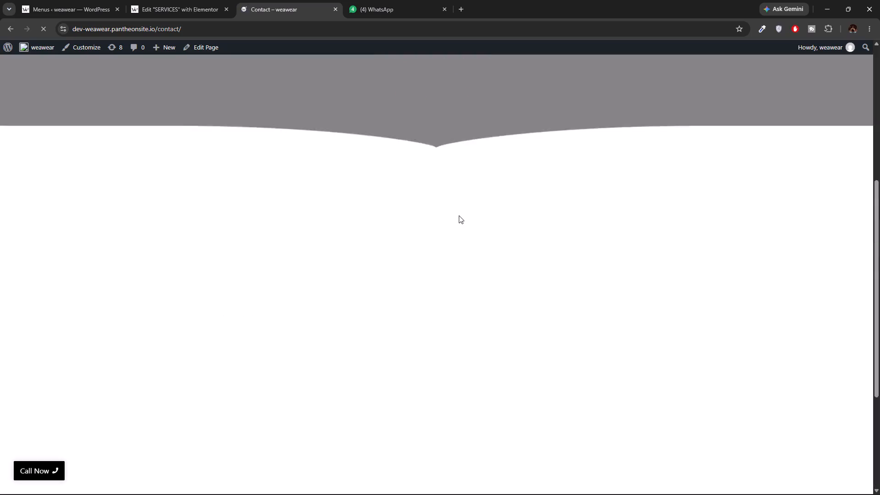
scroll(459, 215, up, 3)
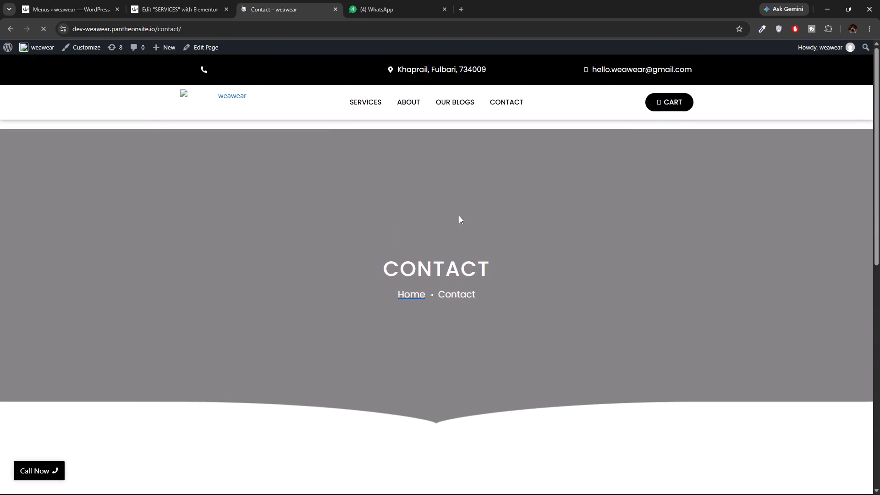
Reload the Contact page and examine its header, banner and footer.
click(40, 27)
click(40, 27)
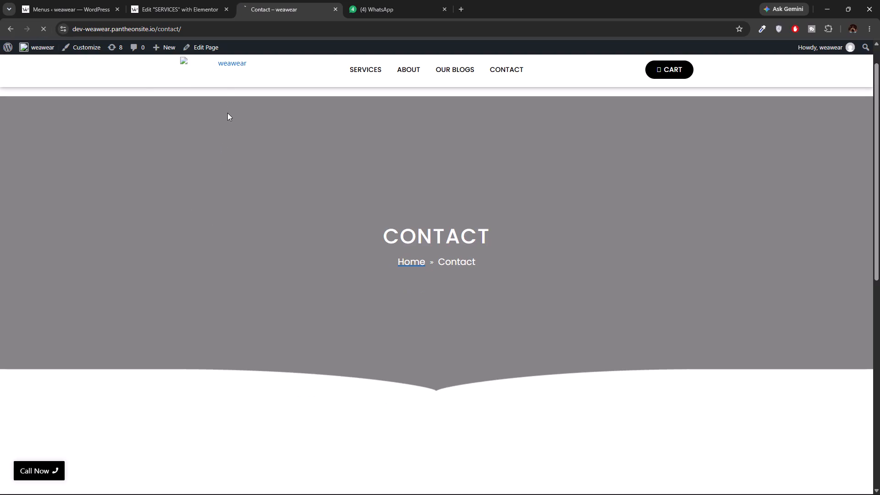
scroll(256, 195, up, 1)
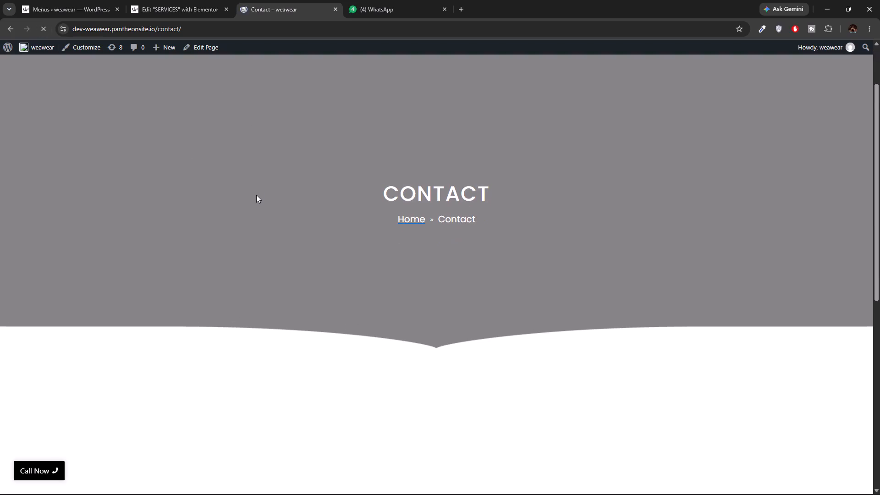
scroll(256, 195, up, 6)
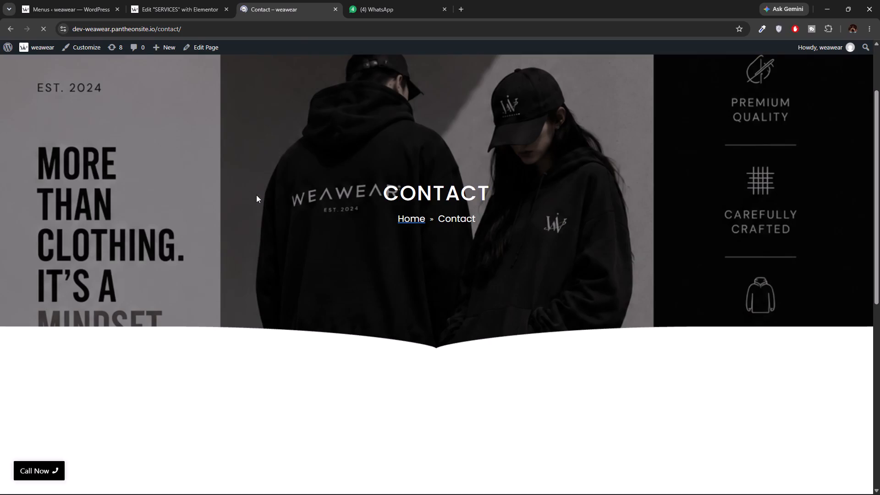
scroll(256, 195, up, 6)
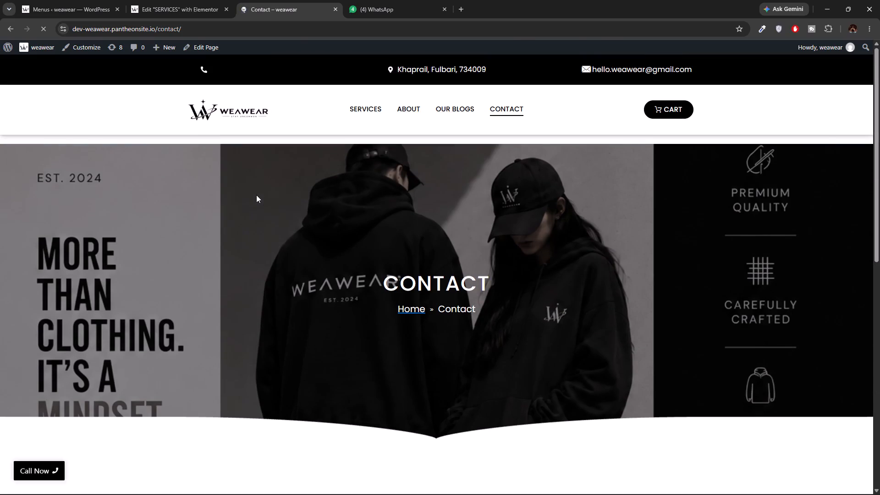
scroll(256, 195, up, 1)
scroll(256, 195, down, 3)
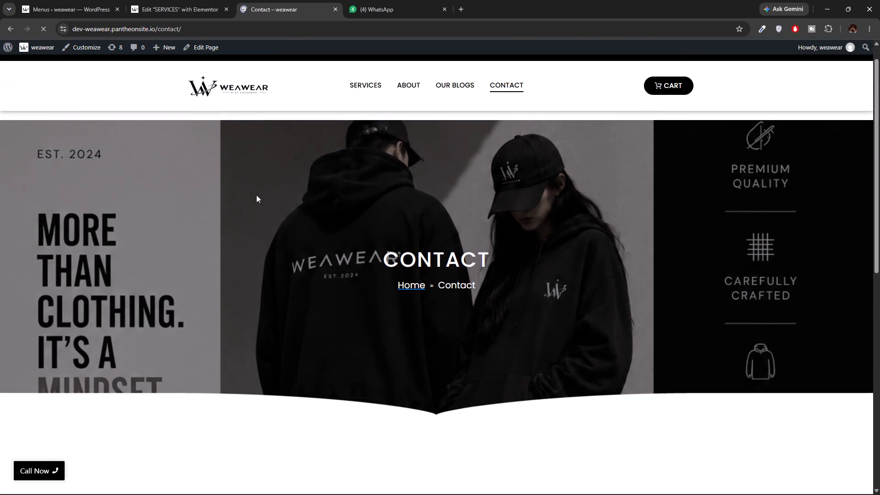
scroll(256, 195, down, 5)
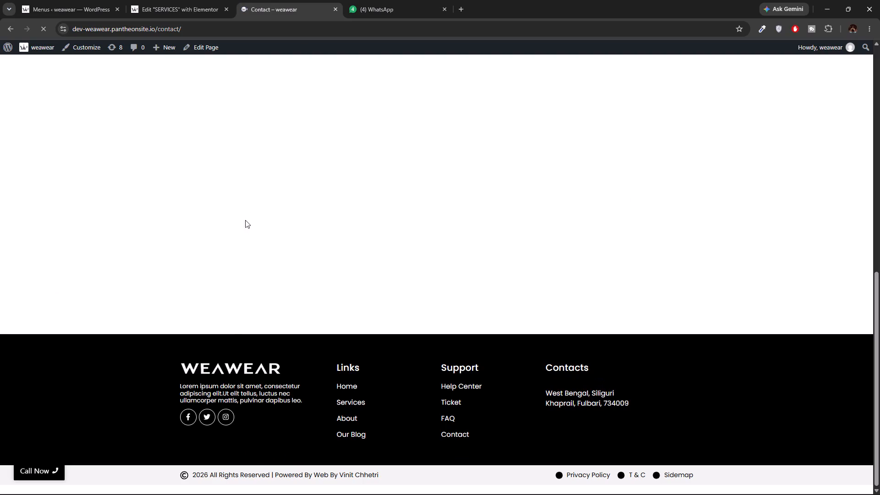
scroll(261, 247, up, 1)
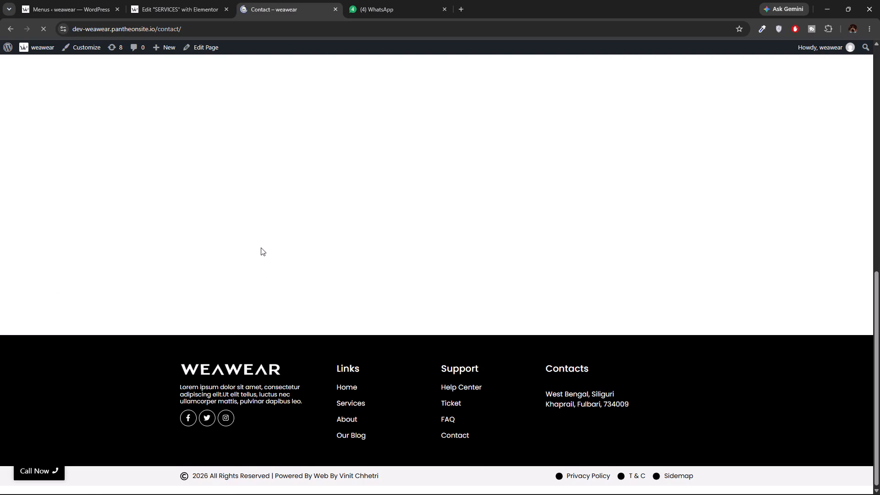
scroll(261, 247, up, 10)
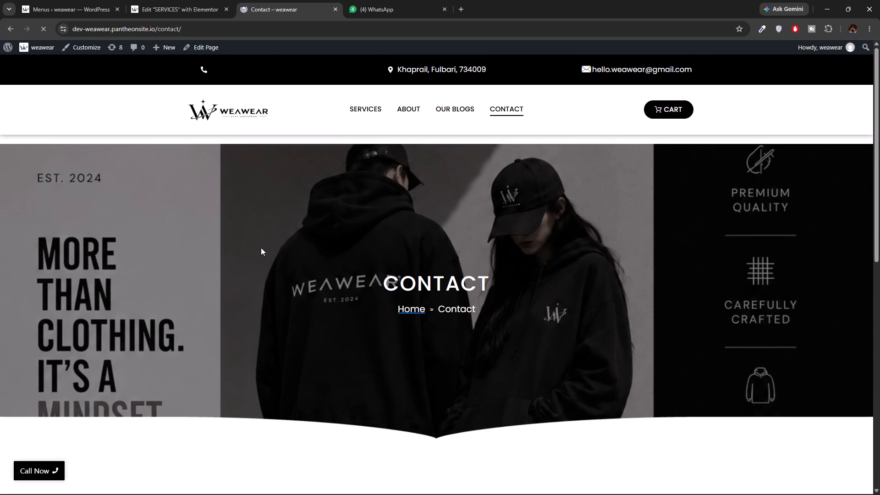
scroll(261, 247, up, 1)
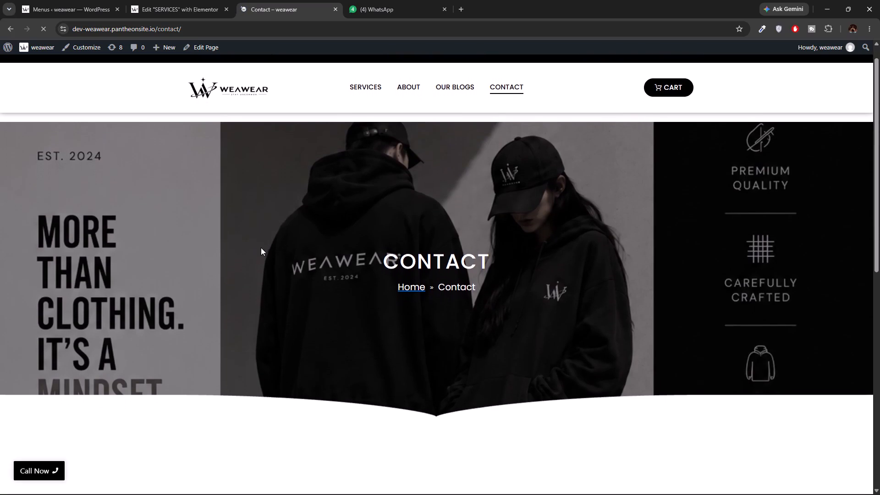
scroll(261, 247, up, 1)
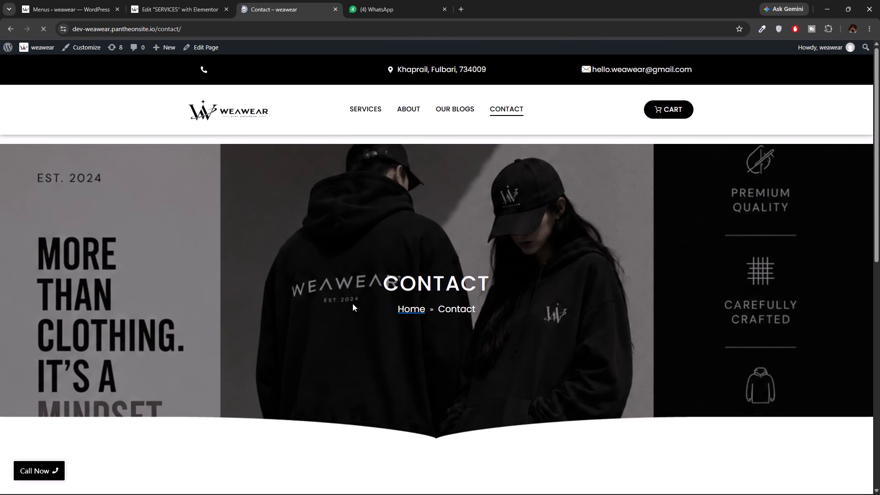
Look through the Contact page's body, including the footer links and the fields of its contact form.
scroll(354, 304, down, 7)
scroll(337, 191, down, 4)
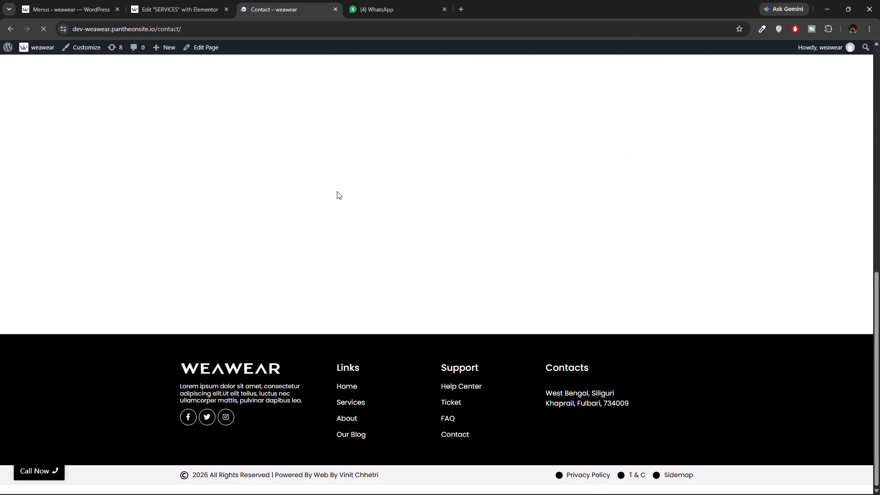
scroll(337, 191, down, 1)
scroll(337, 191, up, 8)
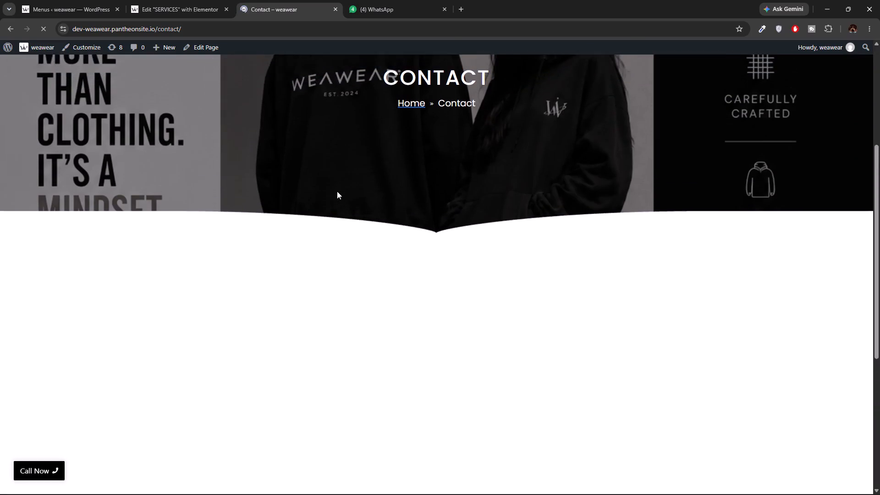
scroll(337, 191, up, 3)
scroll(337, 191, down, 1)
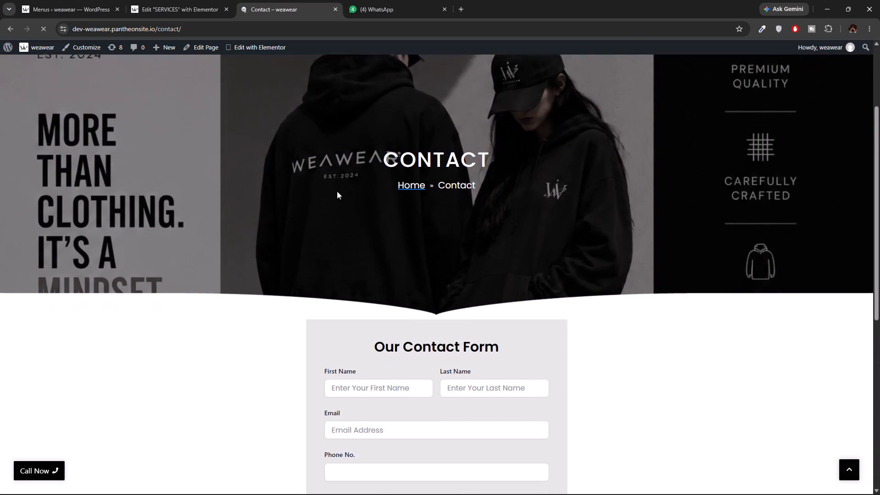
scroll(337, 191, down, 3)
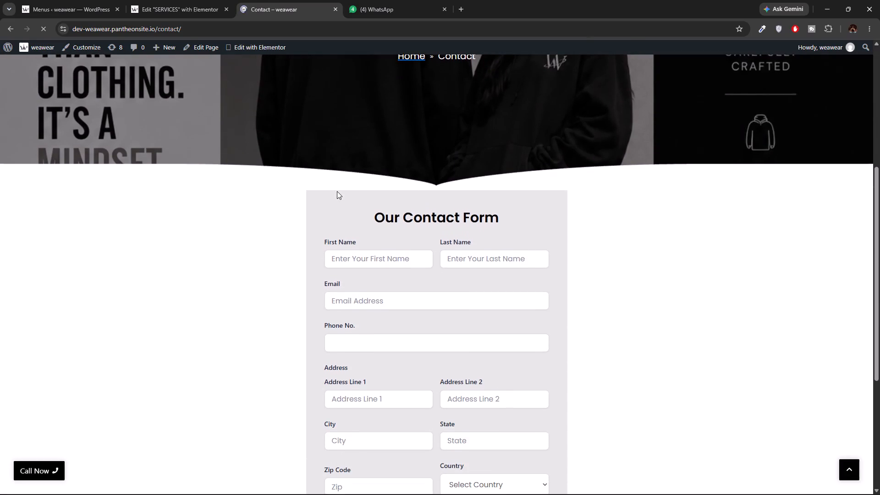
Open the Contact page for editing in WordPress from its front-end view.
scroll(337, 191, down, 1)
scroll(413, 145, up, 4)
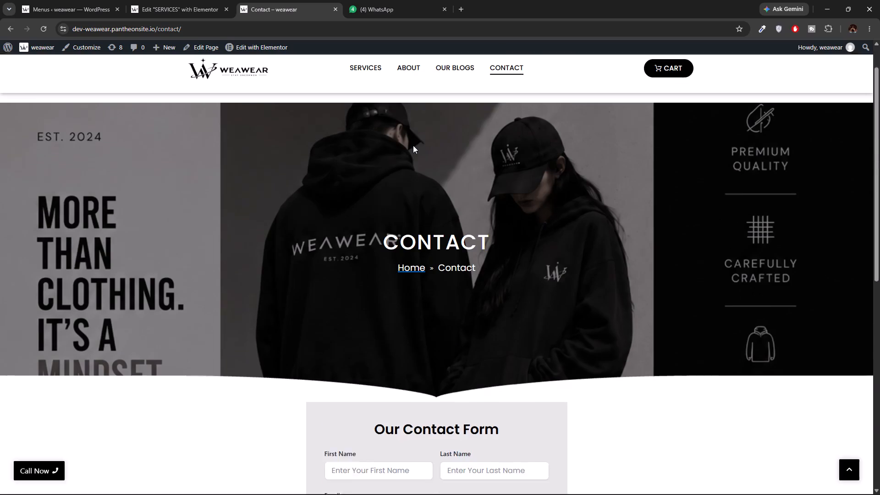
scroll(413, 145, up, 3)
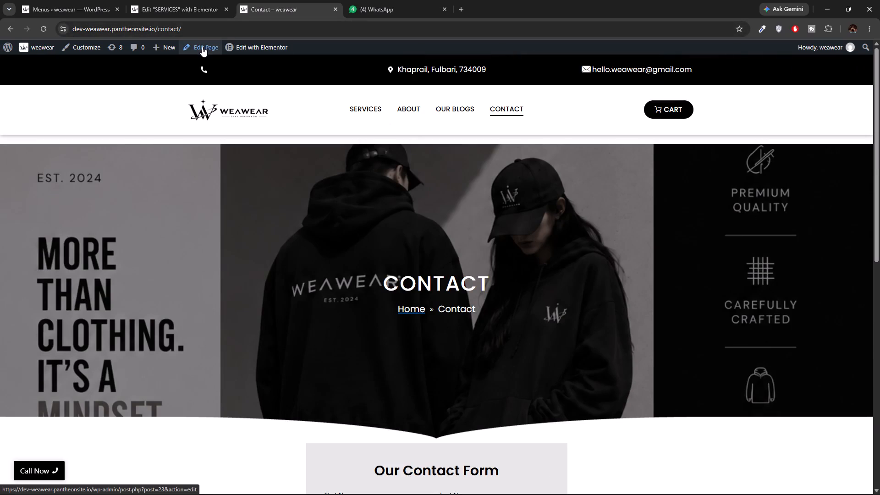
click(202, 47)
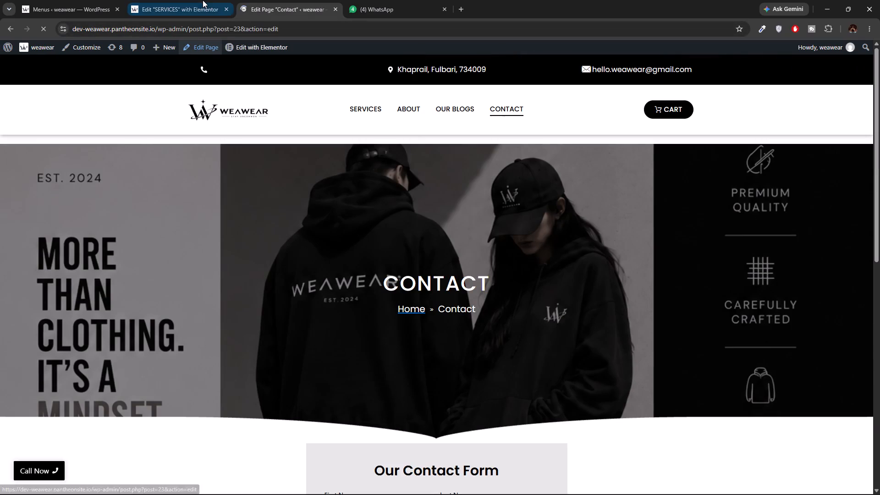
click(202, 0)
click(269, 0)
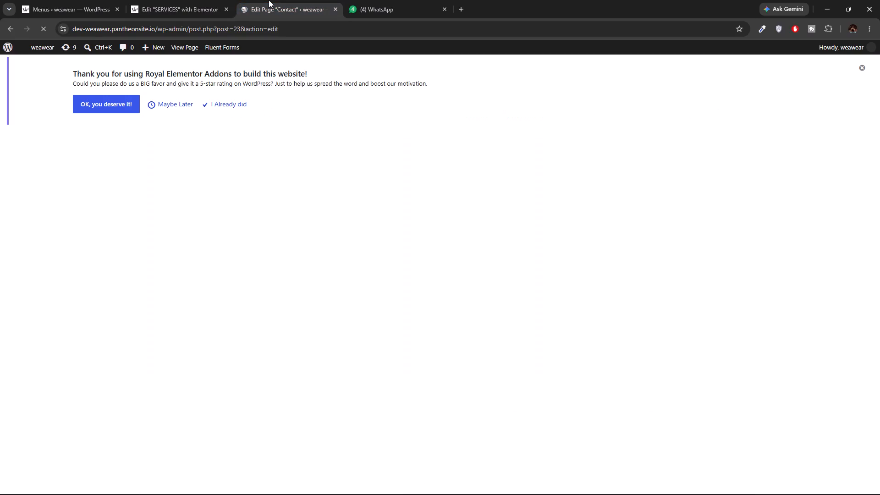
Return to the SERVICES page's Elementor editor and check the banner container's margin and padding settings.
click(205, 0)
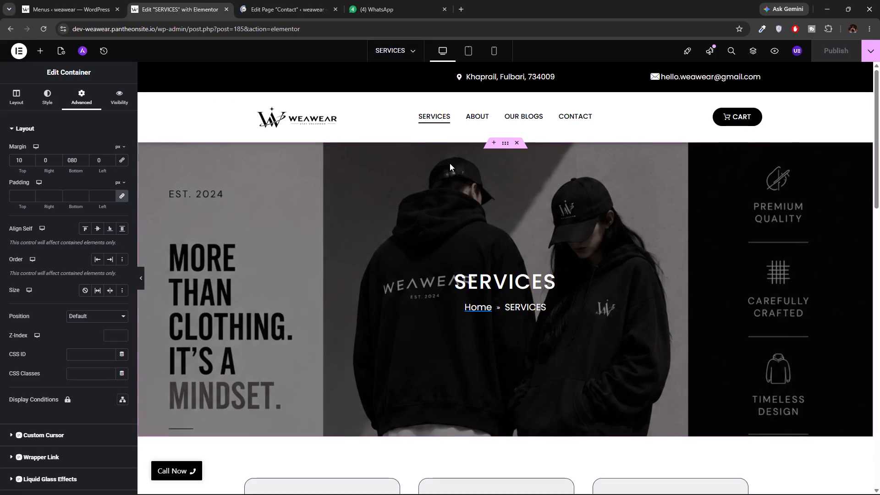
click(509, 144)
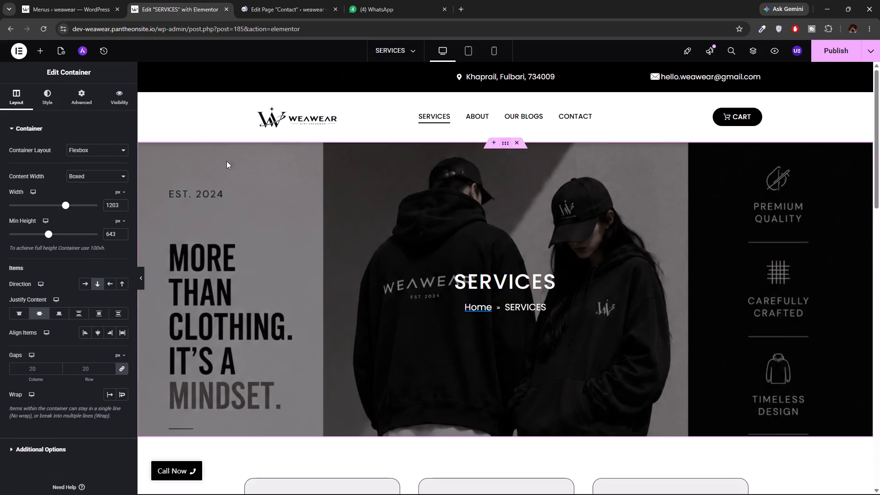
click(79, 98)
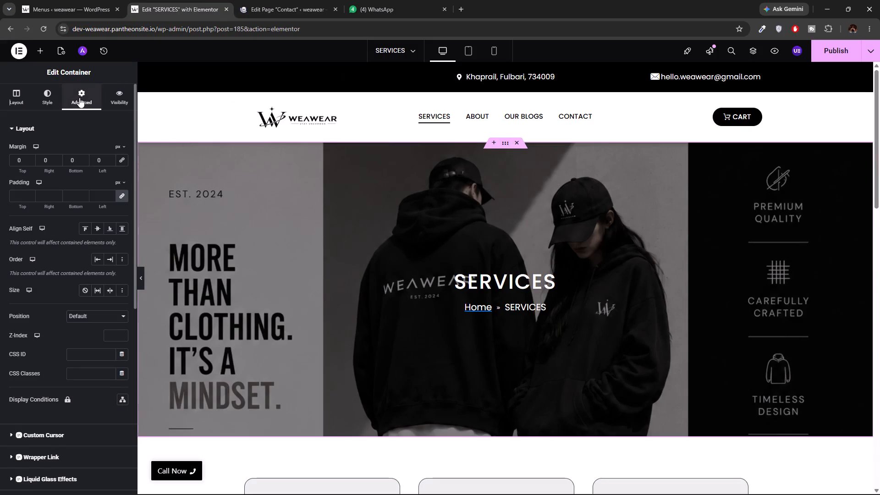
Open the settings of the container holding the three Collections cards below the SERVICES banner.
scroll(280, 278, down, 4)
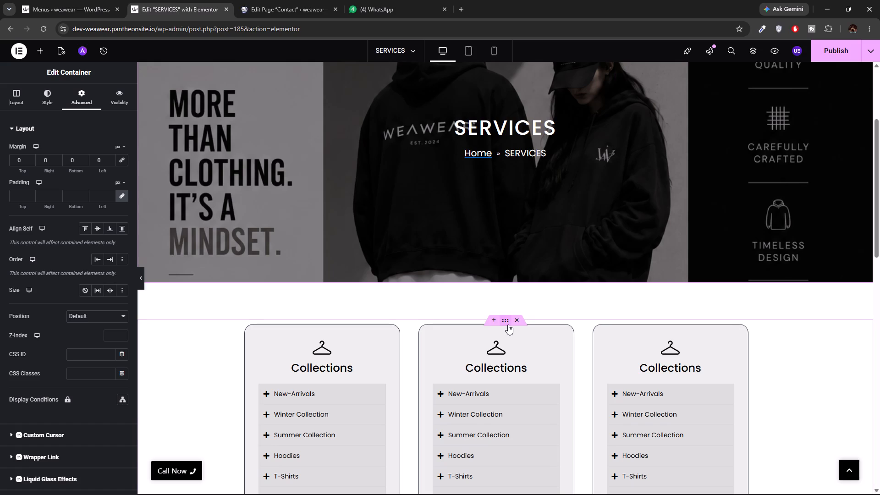
click(508, 324)
click(508, 324)
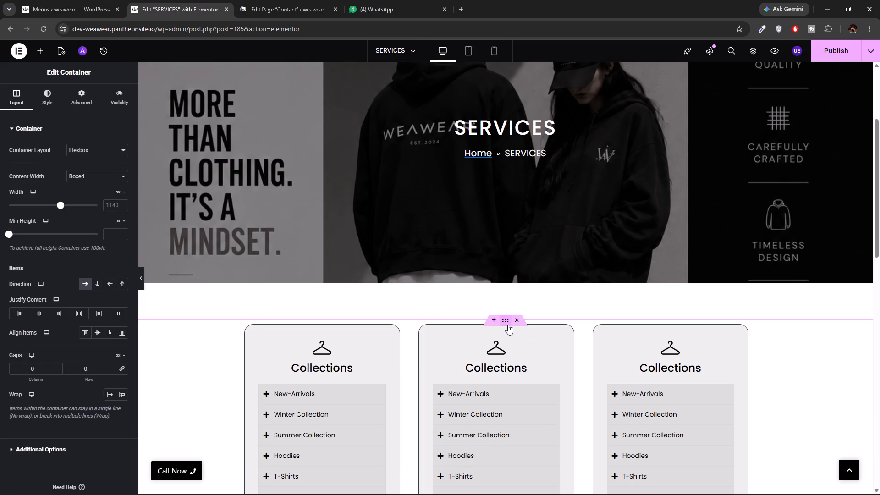
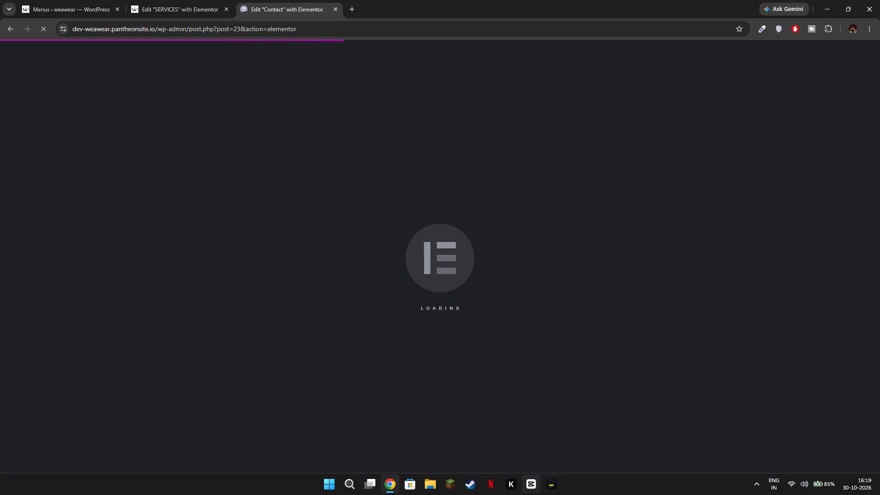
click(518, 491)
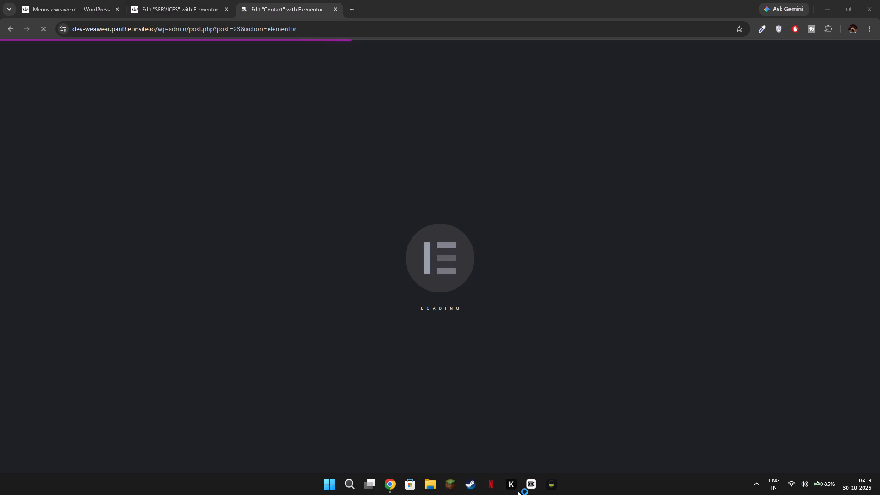
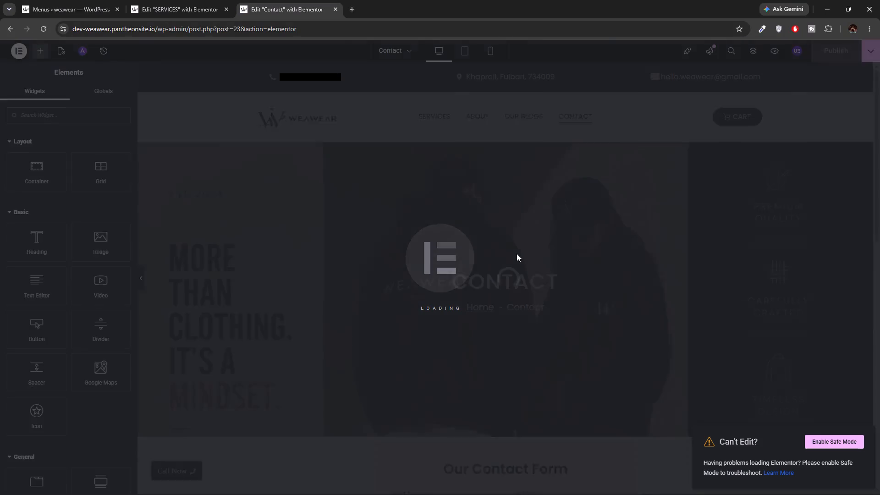
Unlink the margins of the container holding Our Contact Form, set its top margin to 80 px, and publish the Contact page.
scroll(473, 428, down, 1)
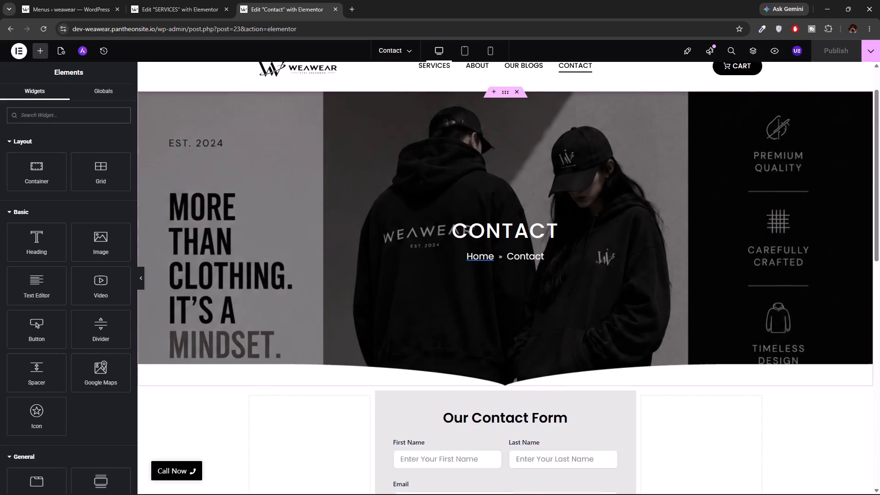
scroll(473, 428, down, 2)
click(506, 269)
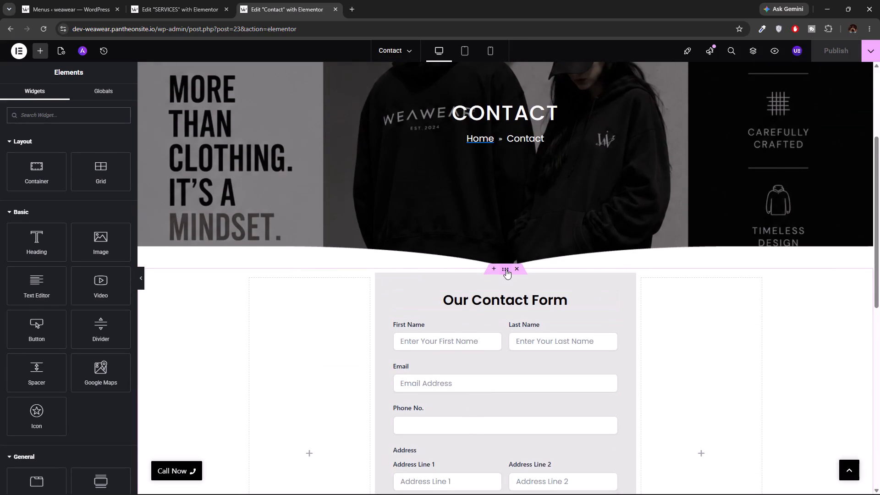
click(84, 92)
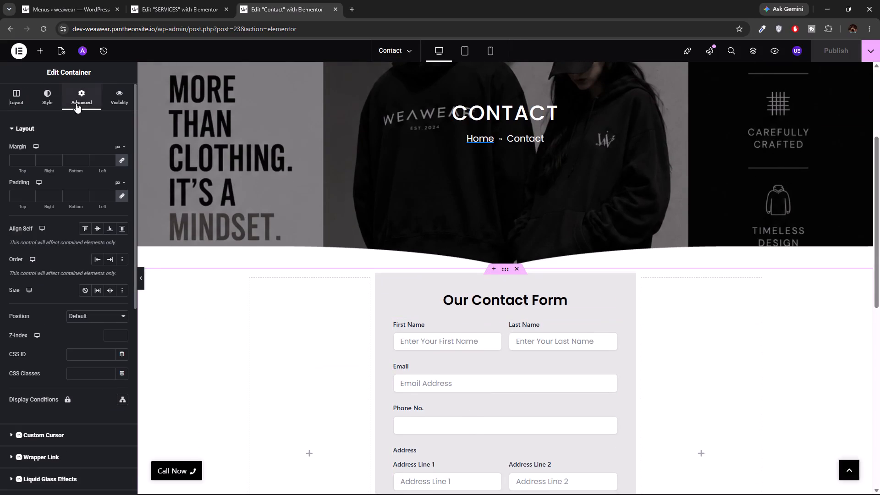
click(32, 157)
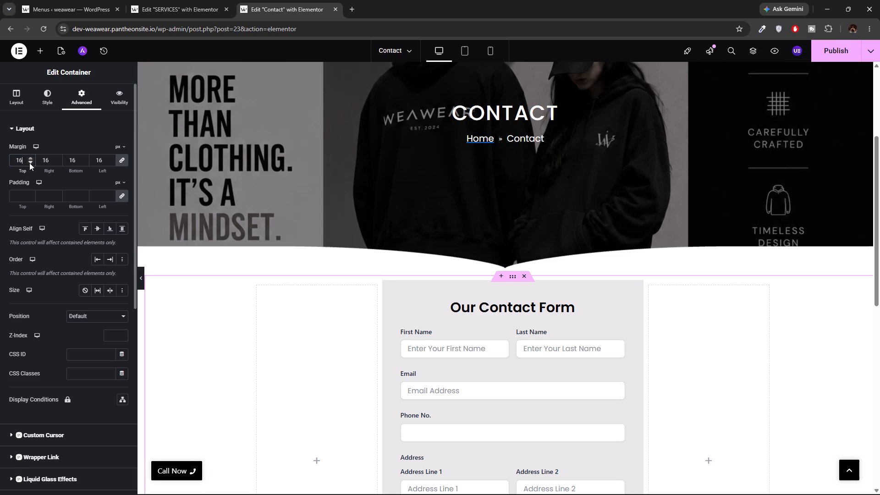
click(29, 163)
click(29, 163)
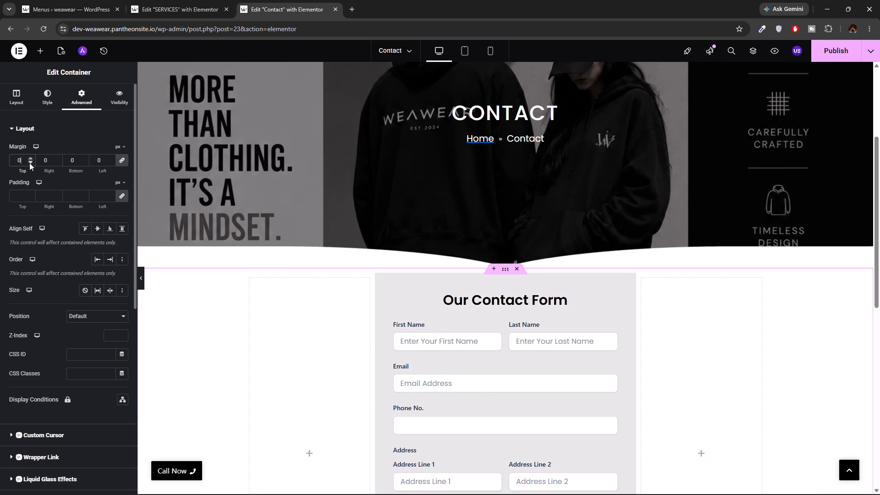
click(119, 163)
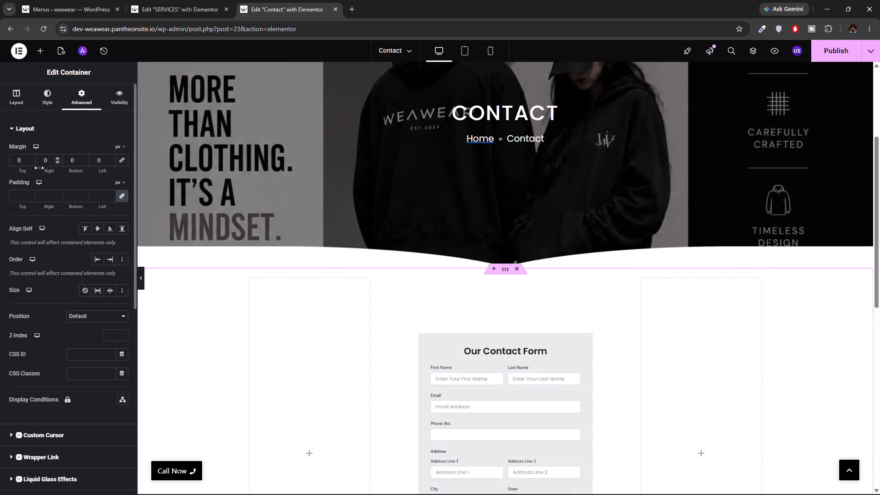
click(33, 159)
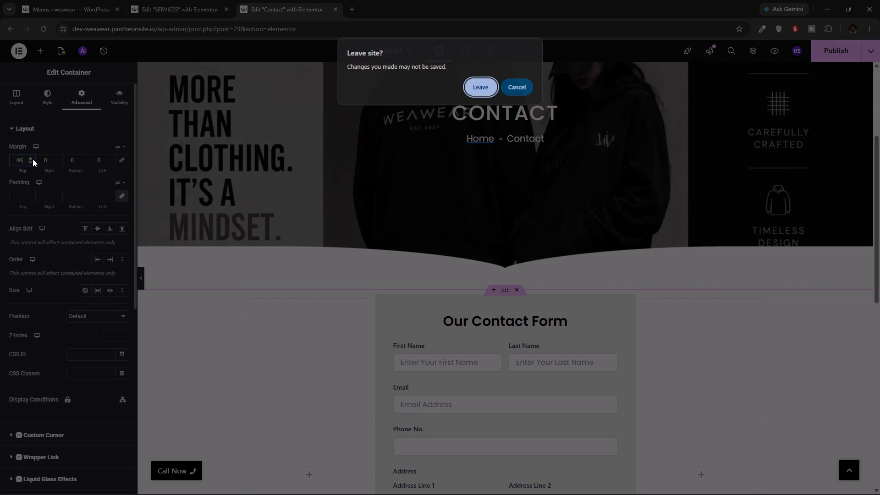
click(508, 86)
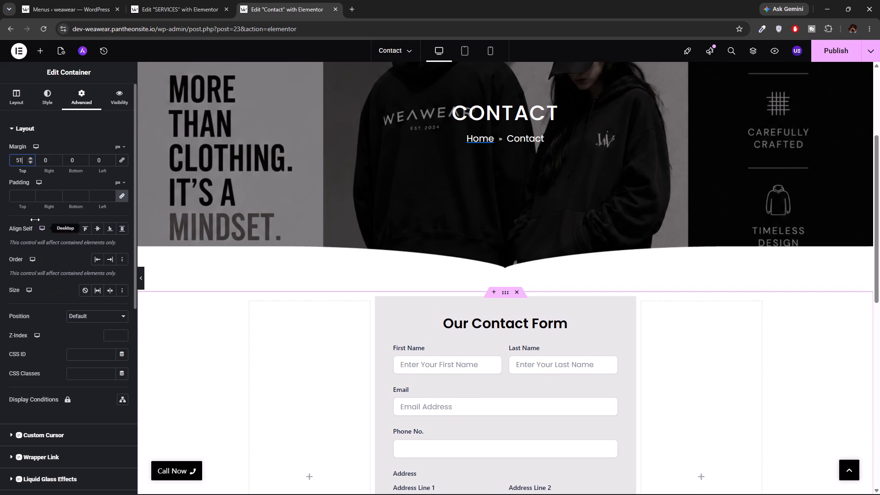
click(49, 183)
click(31, 163)
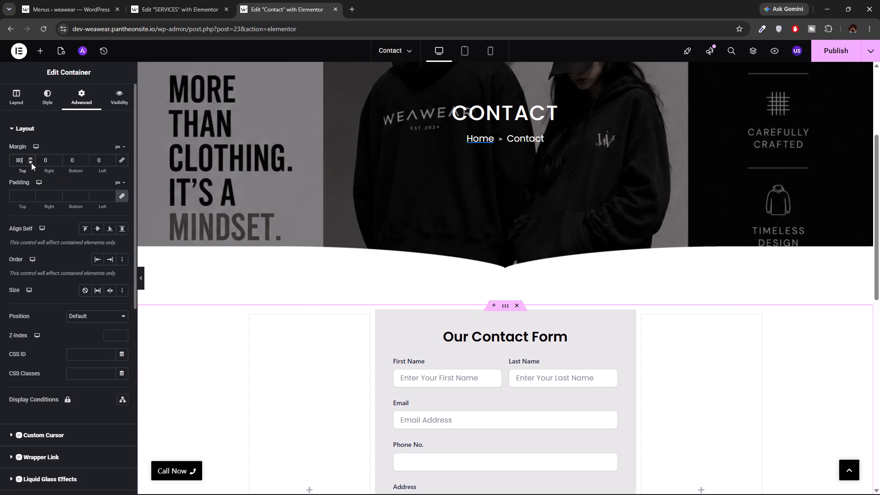
click(827, 48)
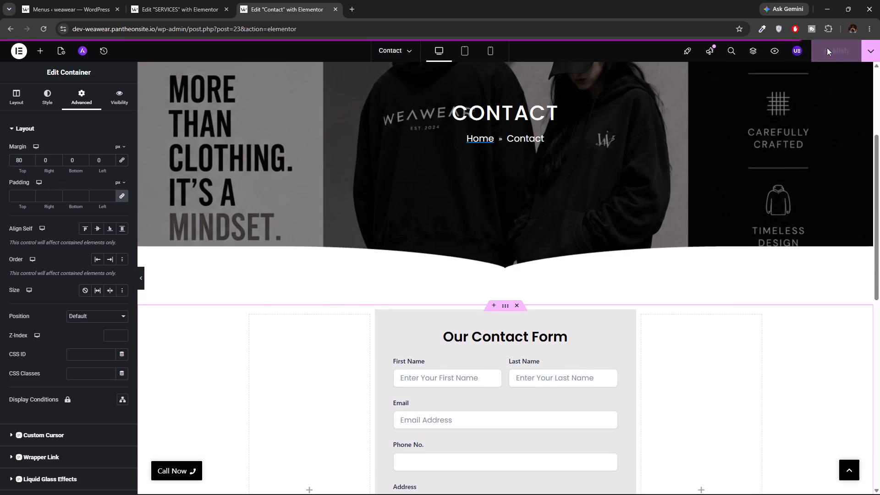
In the SERVICES page editor, add a Book shape divider to the bottom of the banner container.
click(200, 7)
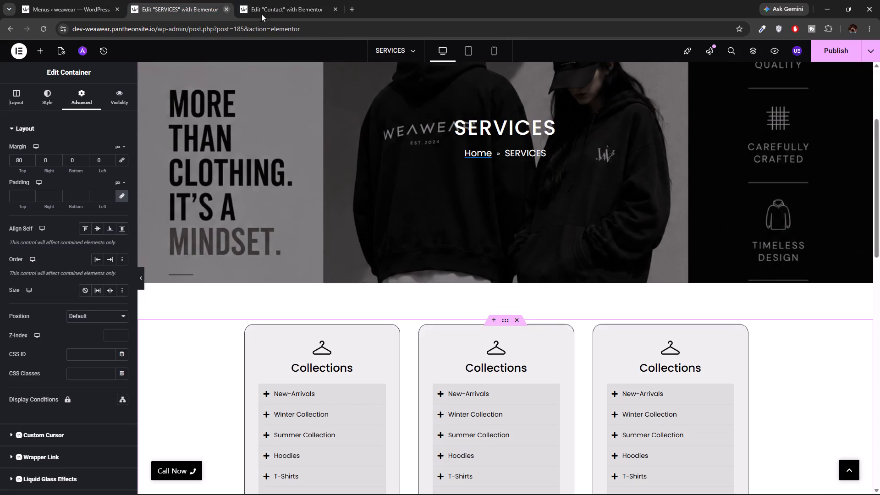
scroll(482, 257, up, 1)
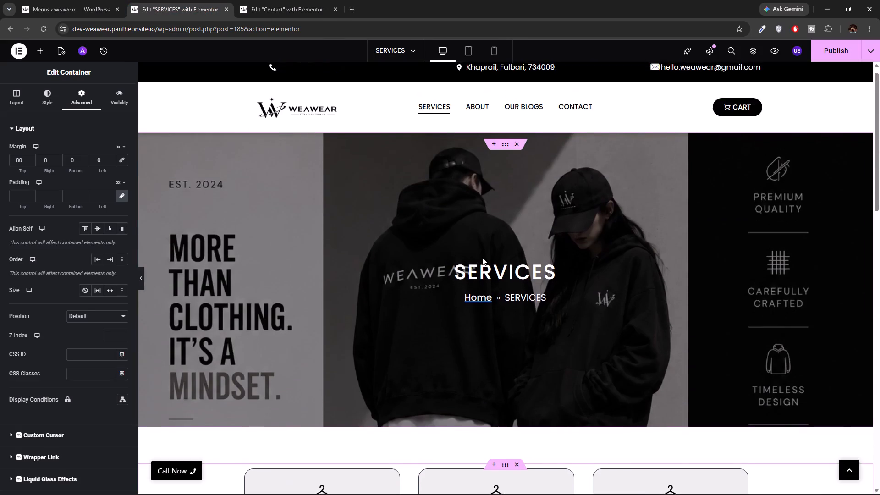
scroll(482, 257, up, 1)
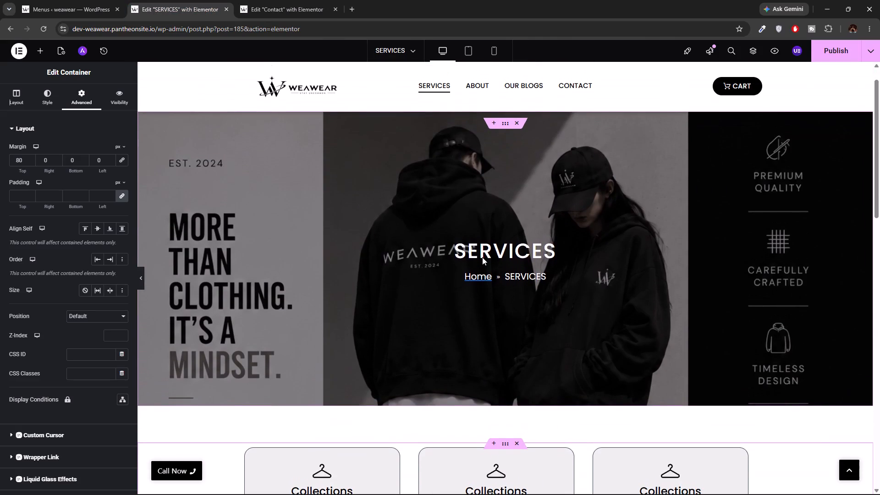
scroll(482, 257, up, 1)
click(502, 123)
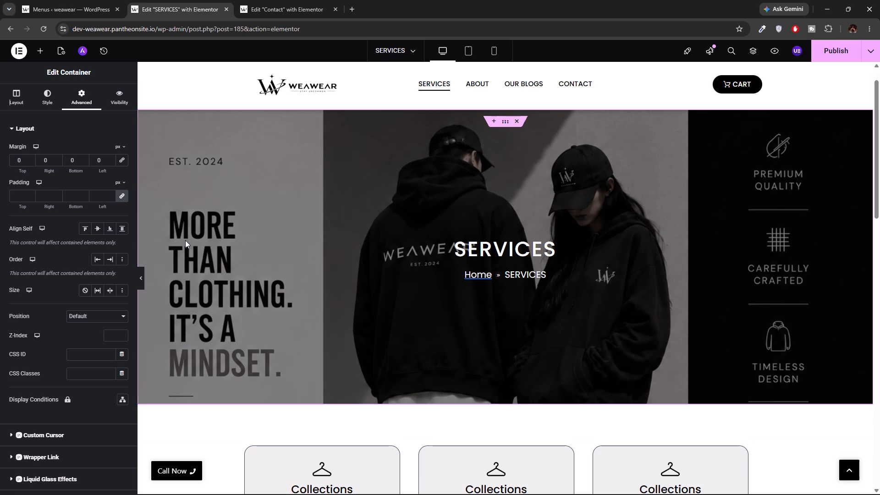
click(304, 221)
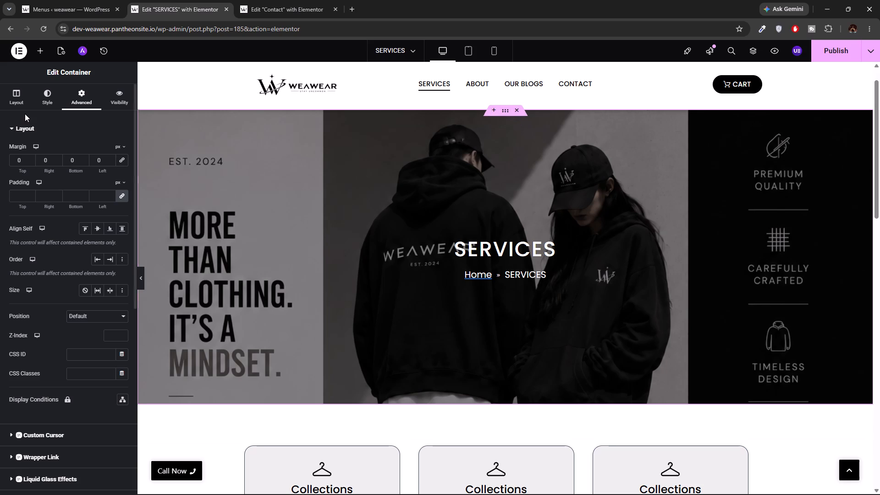
scroll(44, 360, down, 5)
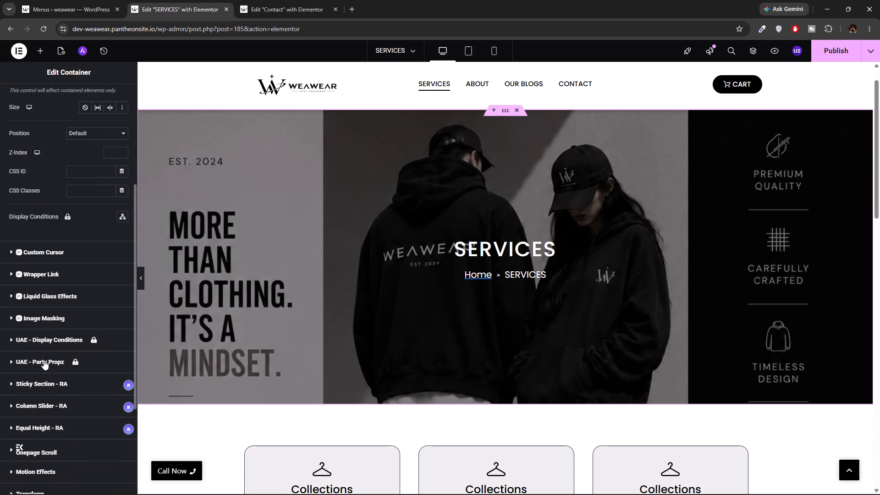
scroll(44, 360, down, 2)
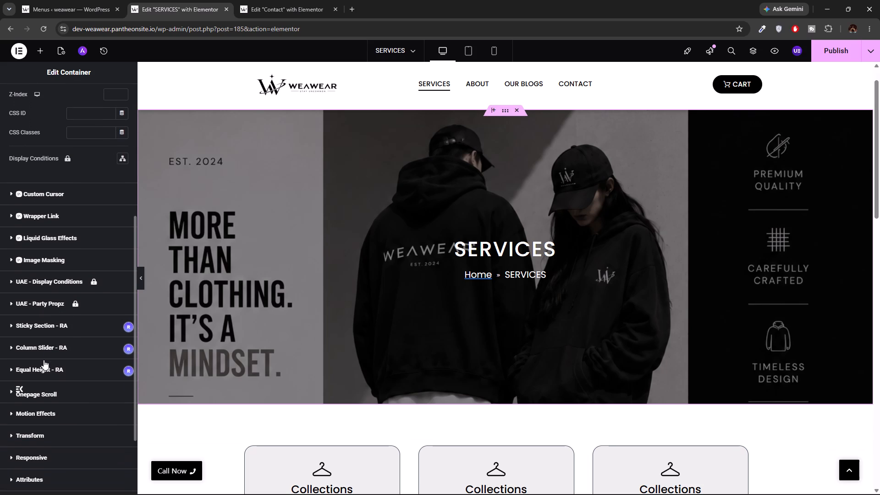
scroll(44, 360, down, 1)
scroll(44, 360, up, 7)
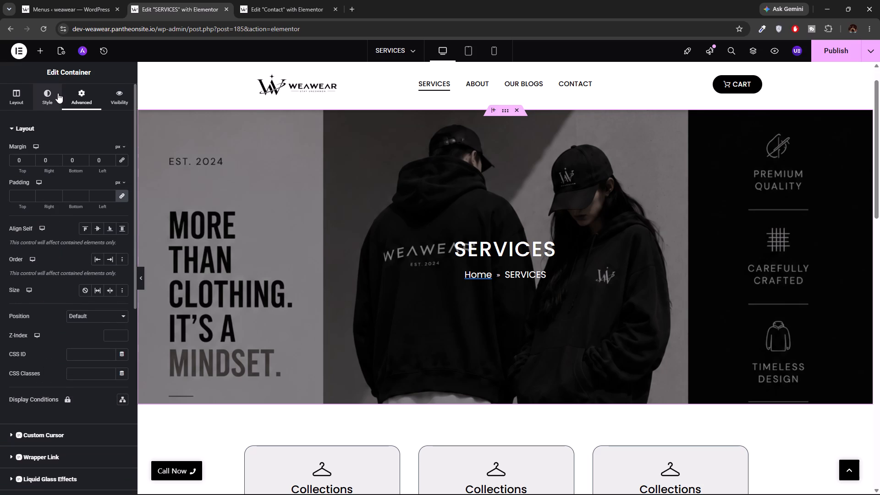
click(58, 93)
scroll(49, 381, down, 4)
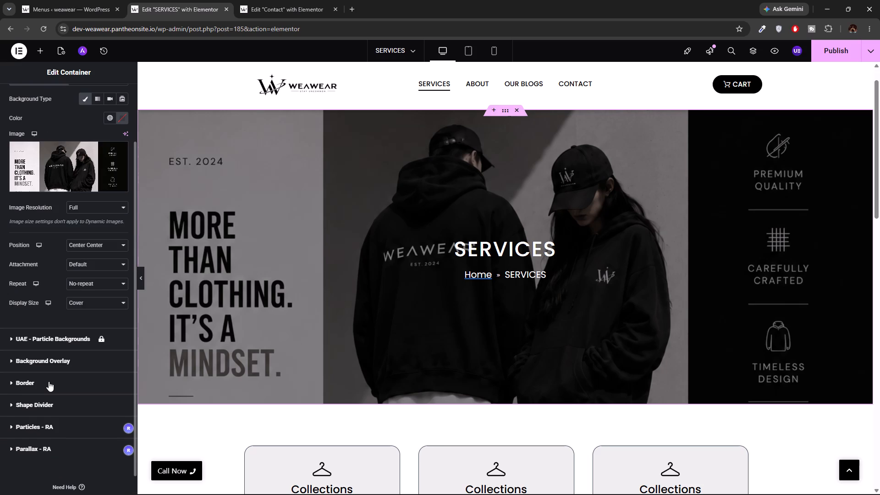
click(49, 381)
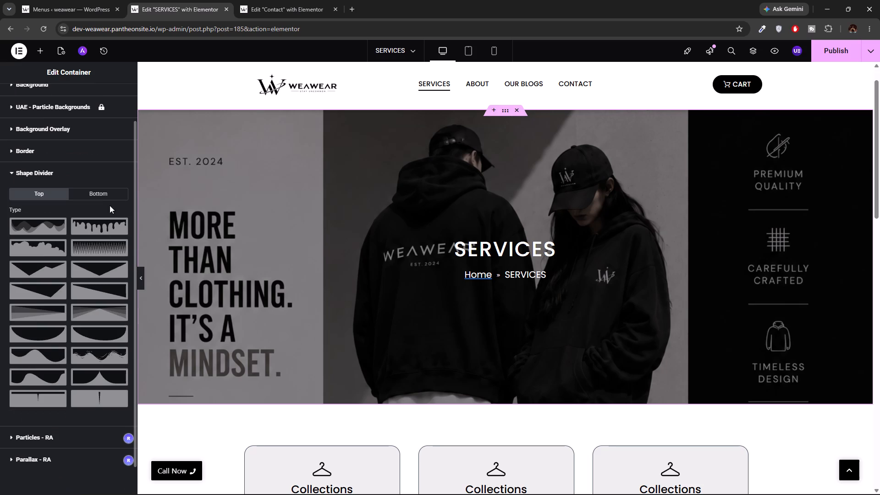
click(110, 197)
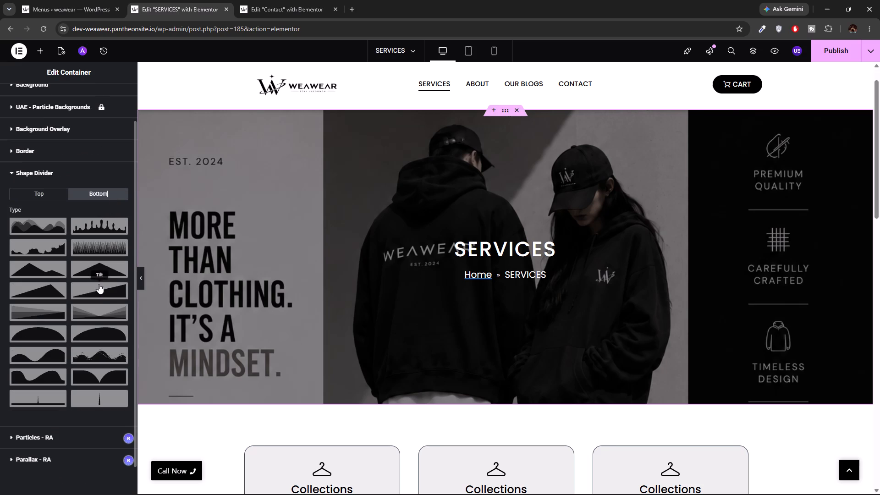
click(94, 382)
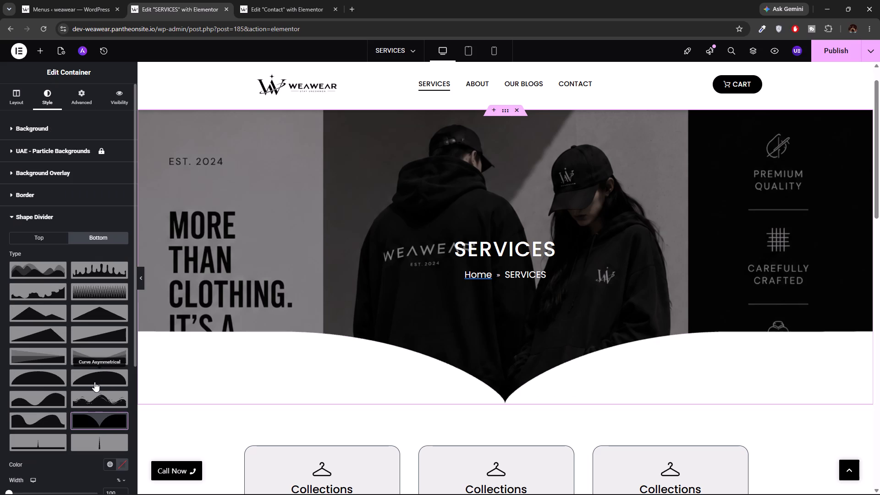
Set the banner's bottom shape divider to 100% width and 52 px height, and publish the SERVICES page.
scroll(74, 463, down, 3)
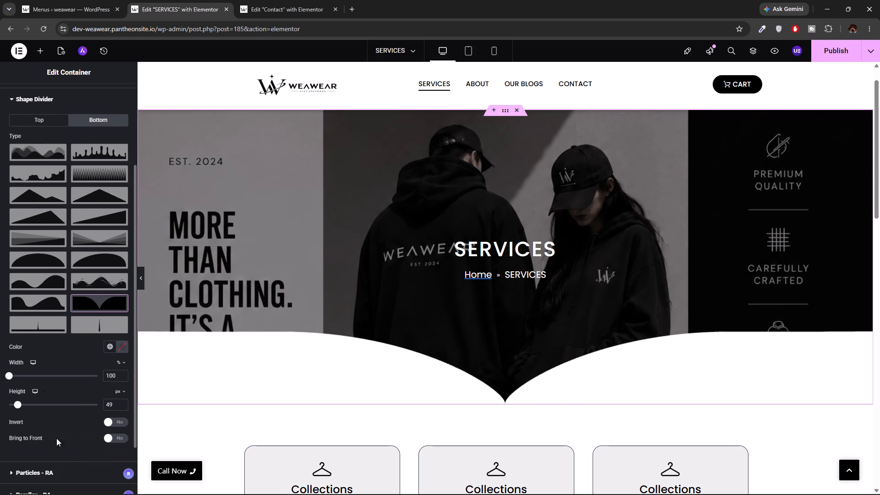
drag(9, 374, 32, 376)
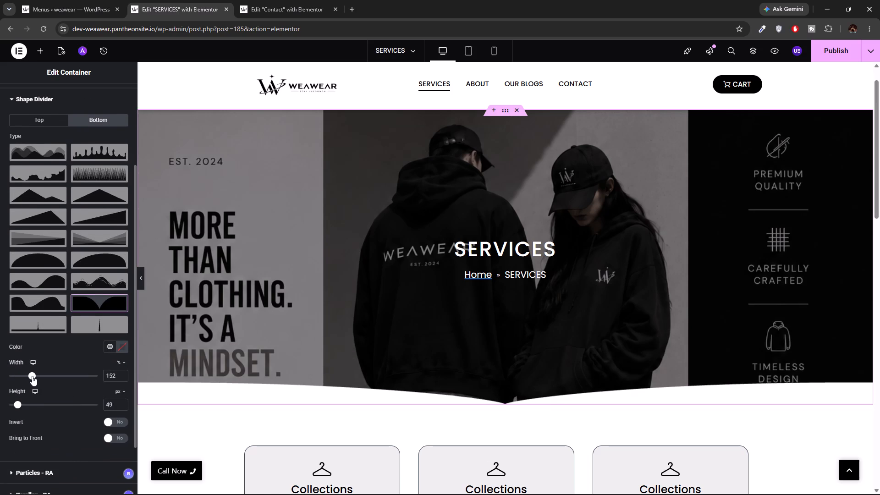
drag(32, 376, 17, 377)
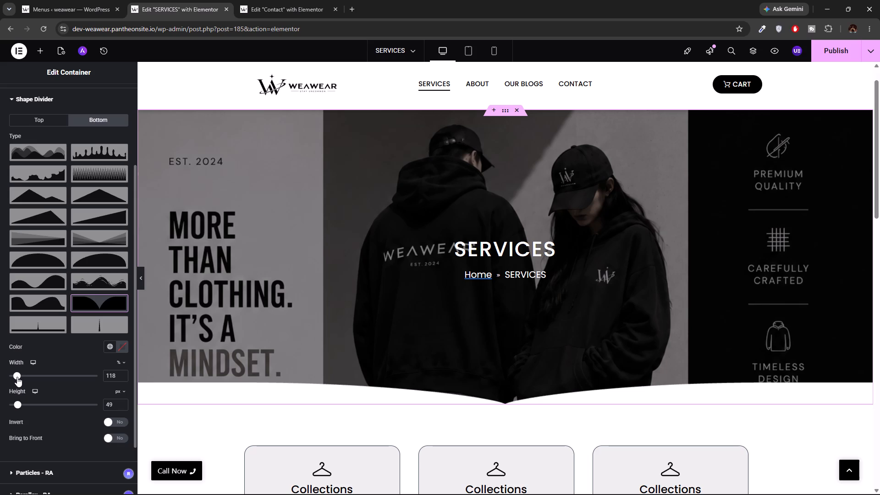
drag(17, 377, 7, 378)
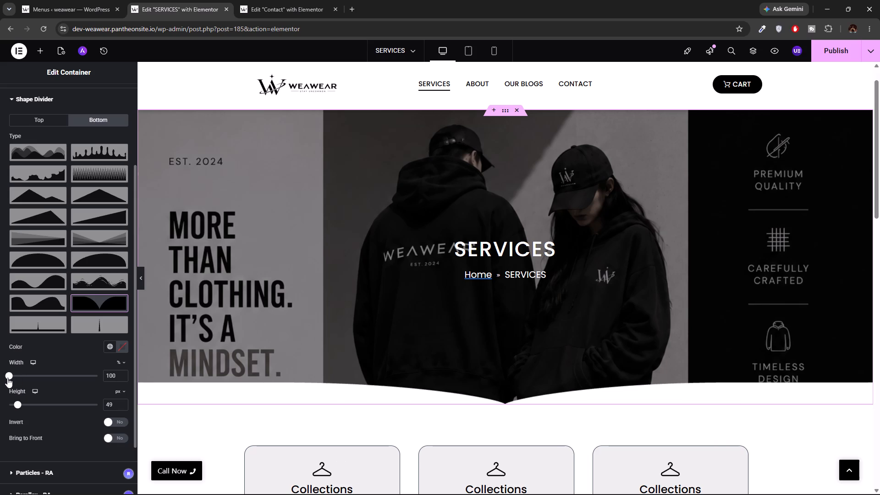
drag(7, 378, 0, 378)
click(16, 405)
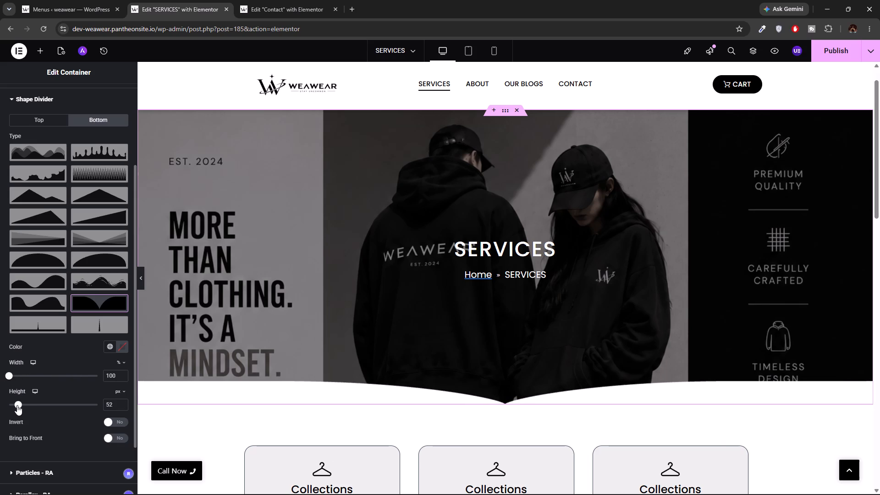
click(255, 425)
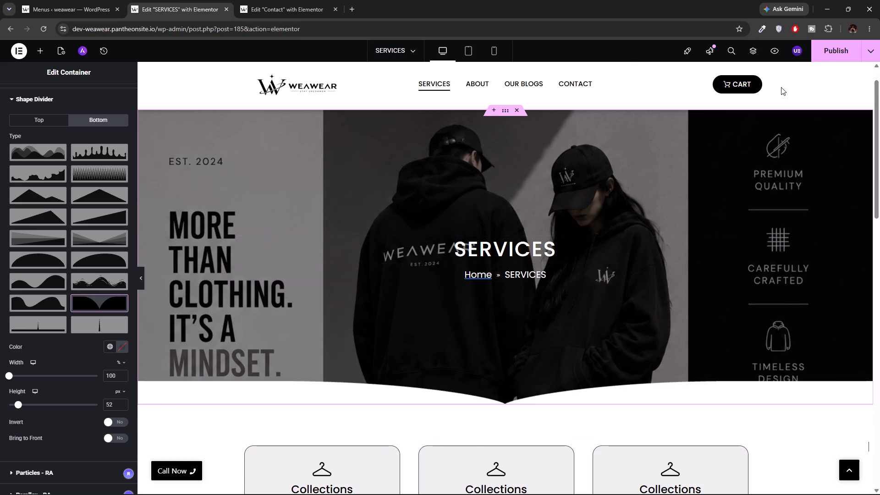
click(826, 55)
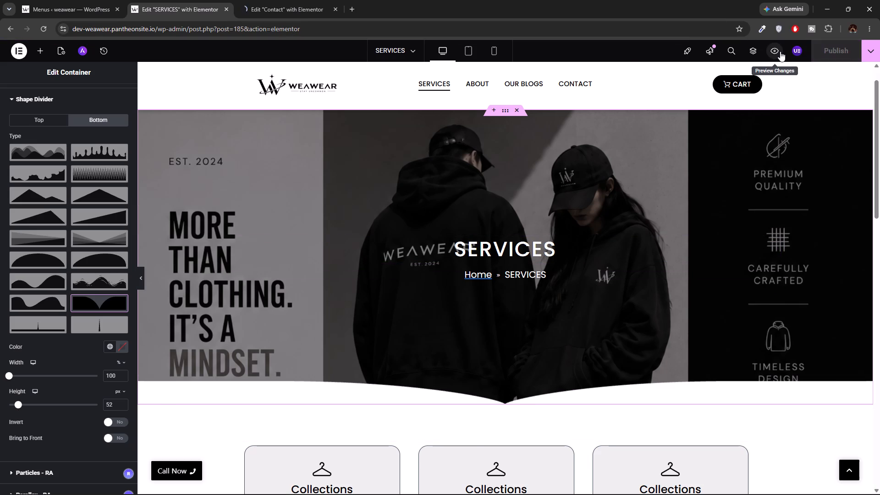
Preview the SERVICES page and examine the banner's curved bottom edge and its spacing to the Collections cards.
click(780, 51)
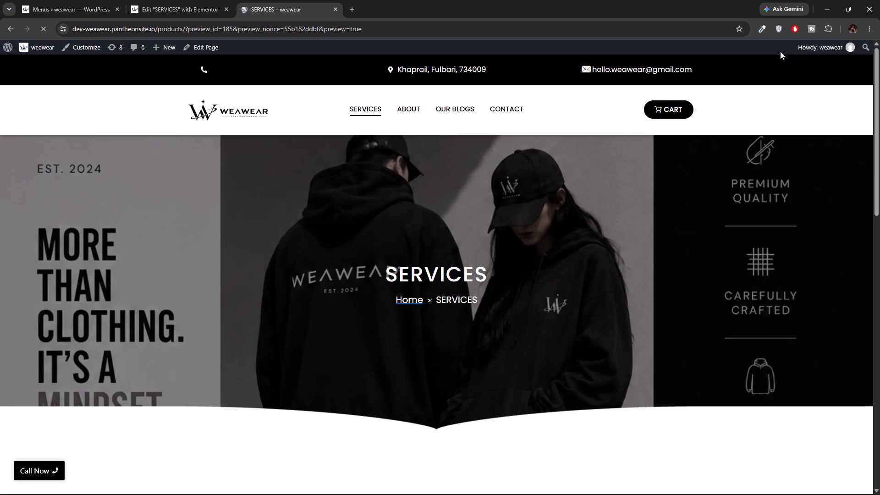
scroll(473, 219, down, 2)
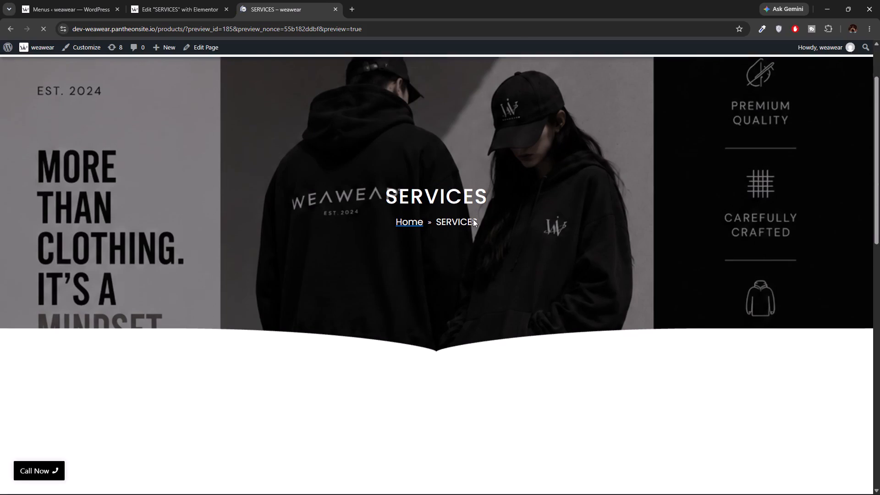
scroll(473, 219, down, 6)
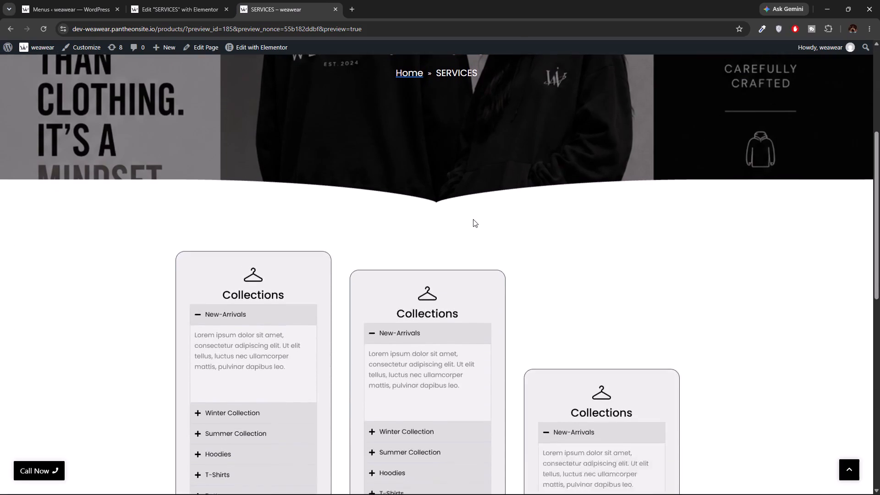
scroll(473, 219, up, 1)
scroll(473, 219, down, 2)
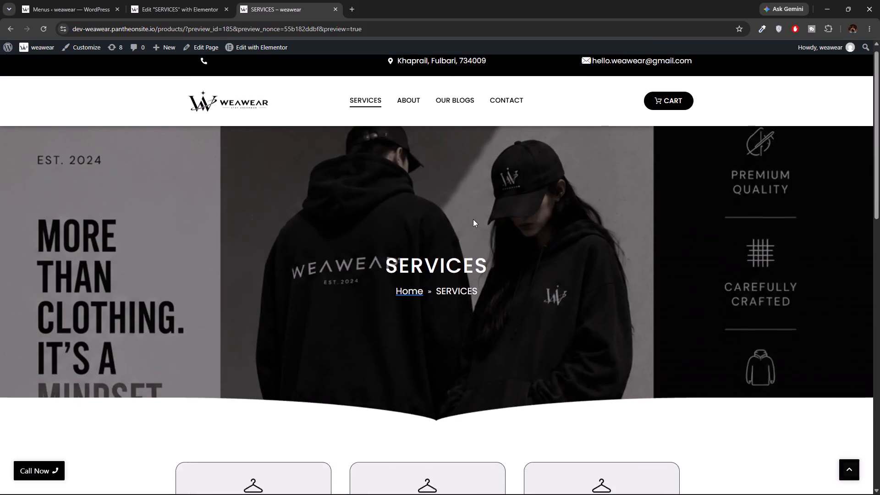
scroll(473, 219, down, 2)
scroll(473, 219, up, 6)
Open the Contact page from the header navigation and check its banner and the spacing above the contact form.
click(496, 99)
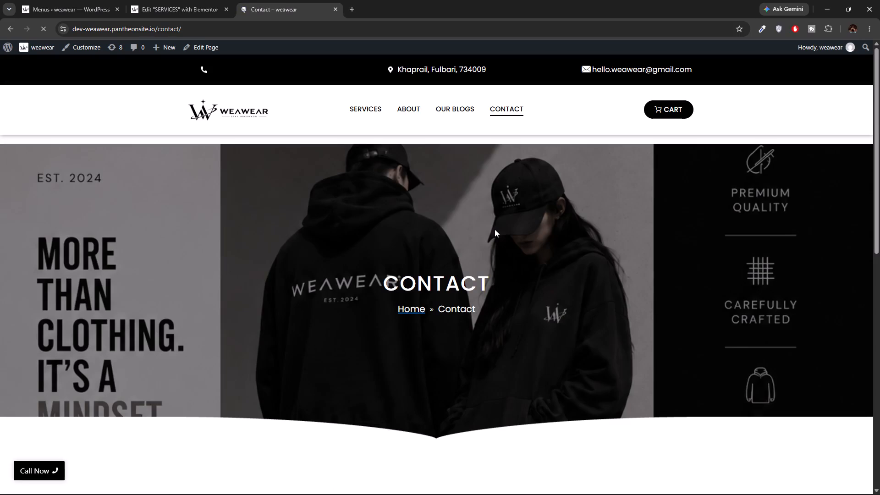
scroll(495, 229, down, 4)
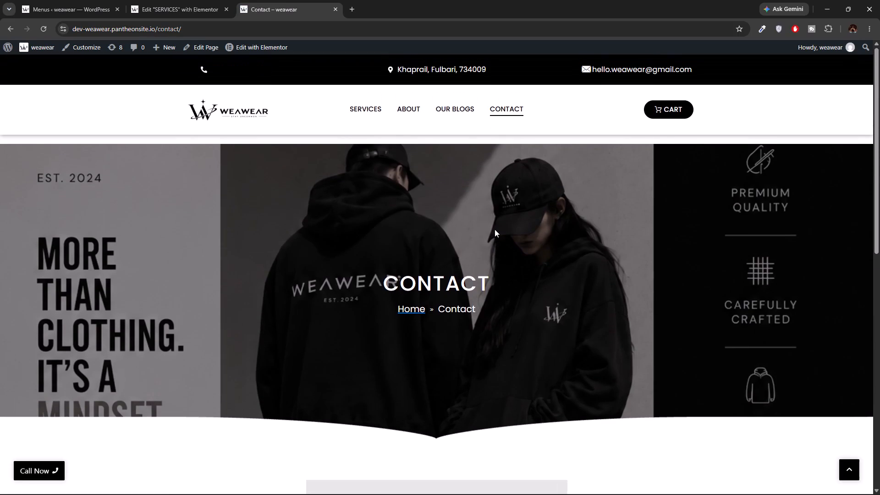
scroll(495, 229, down, 3)
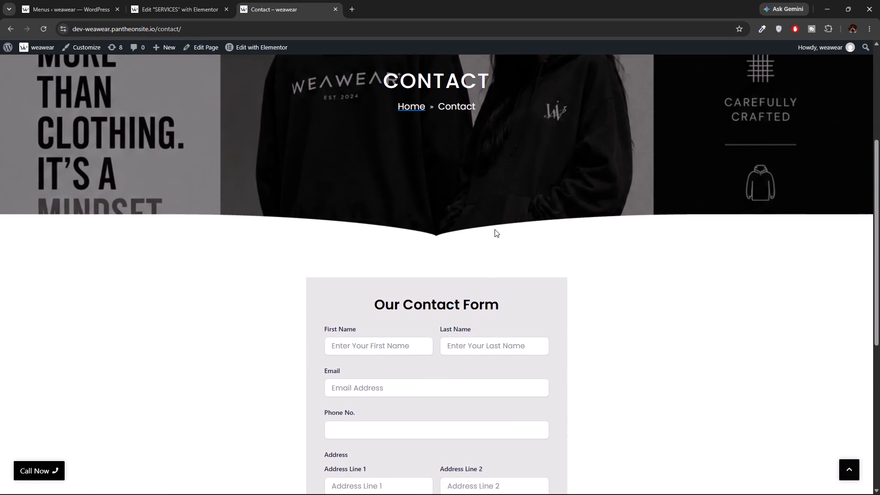
scroll(495, 229, down, 6)
scroll(495, 229, up, 8)
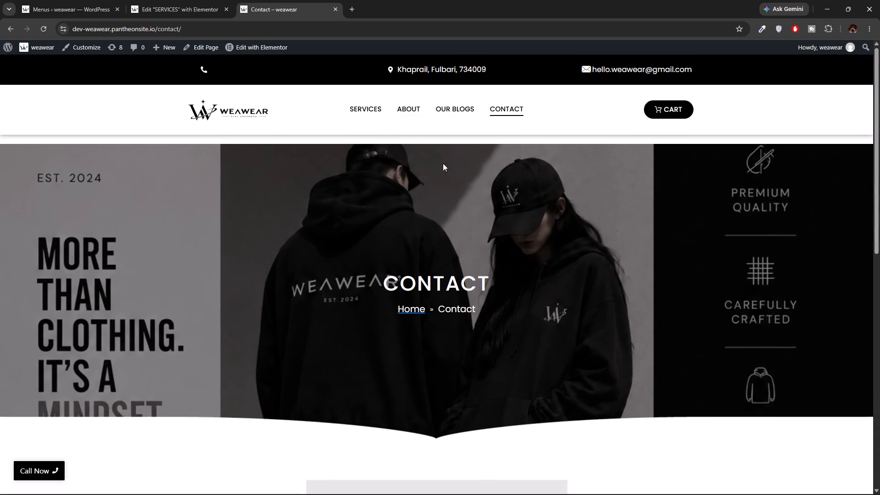
Return to the SERVICES page's Elementor editor with the banner's shape divider settings.
click(216, 0)
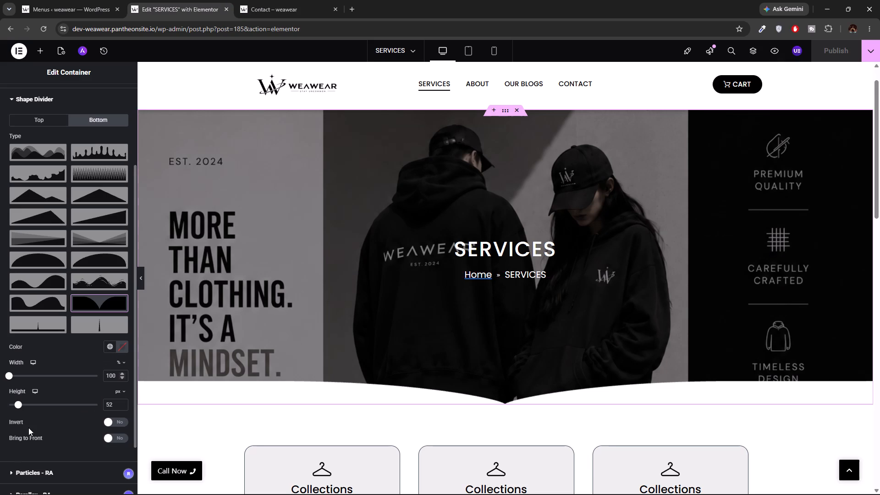
Increase the banner's bottom shape divider height to 70 px and publish the SERVICES page.
click(17, 403)
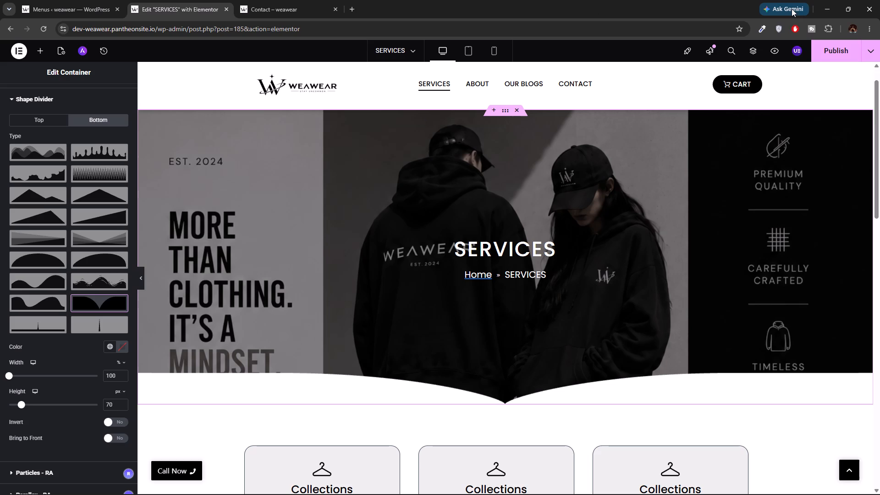
click(817, 50)
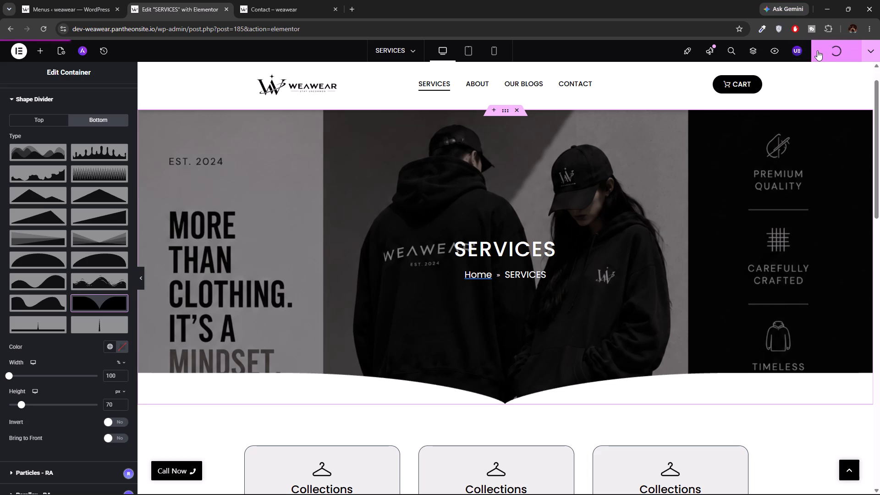
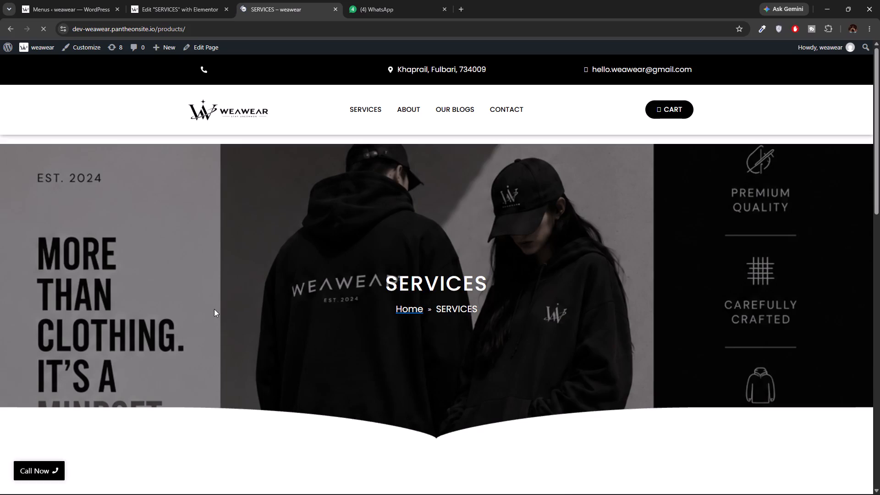
Compare the live SERVICES page's banner curve and spacing above the Collections cards with the page in the Elementor editor.
scroll(200, 180, down, 1)
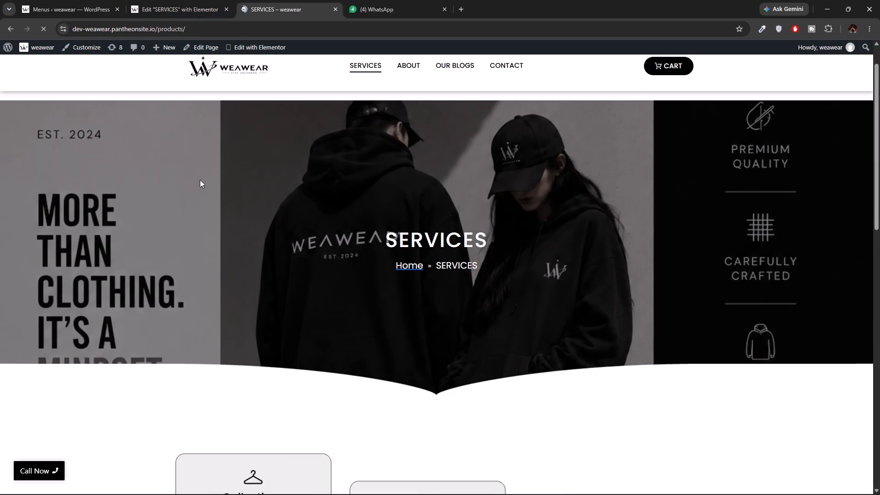
scroll(200, 180, down, 3)
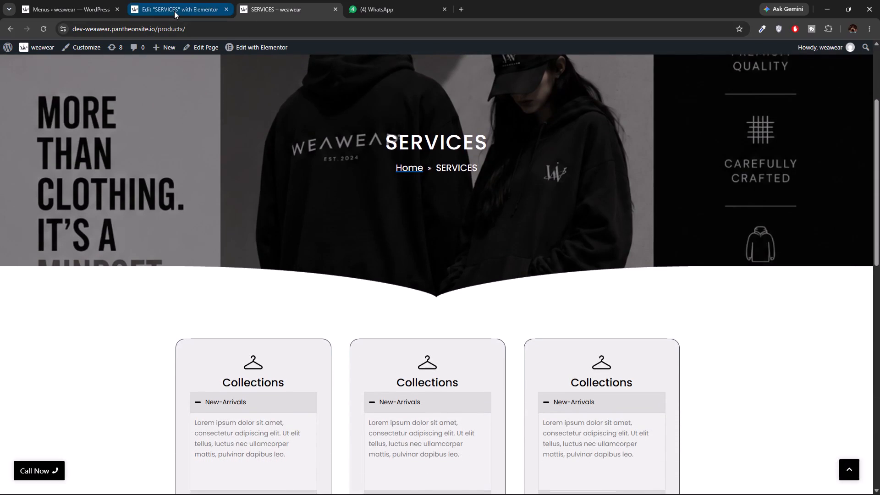
click(174, 11)
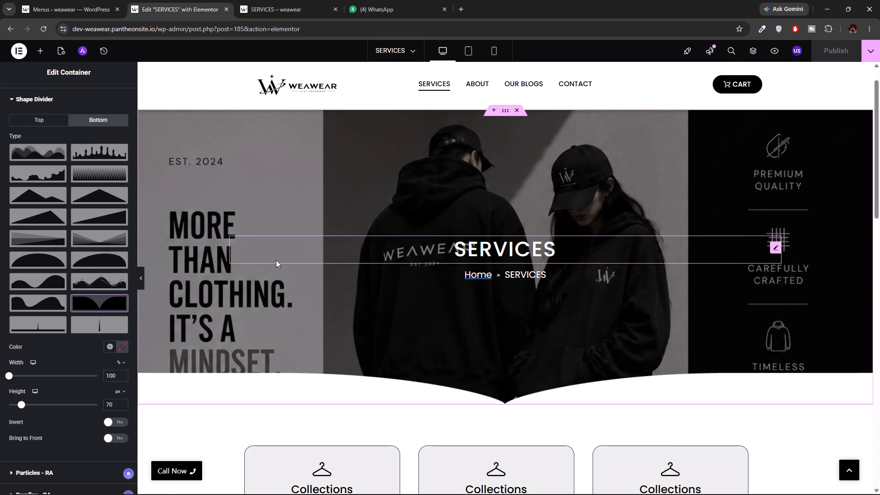
click(308, 0)
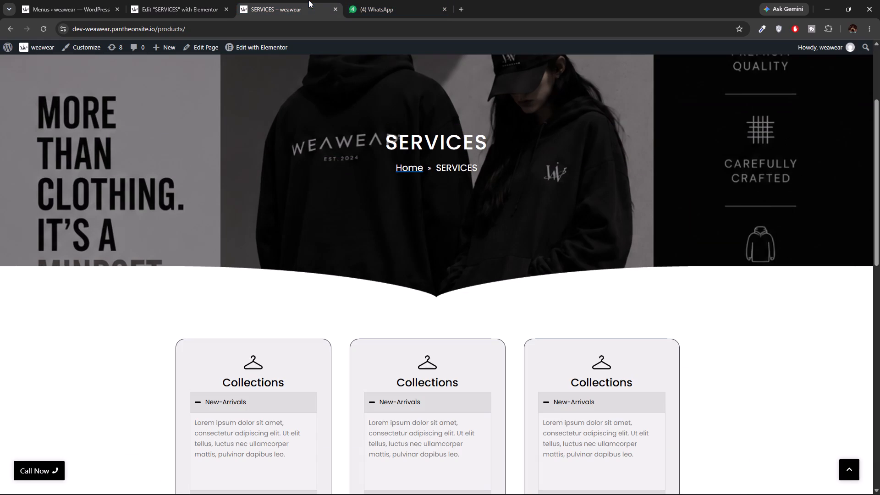
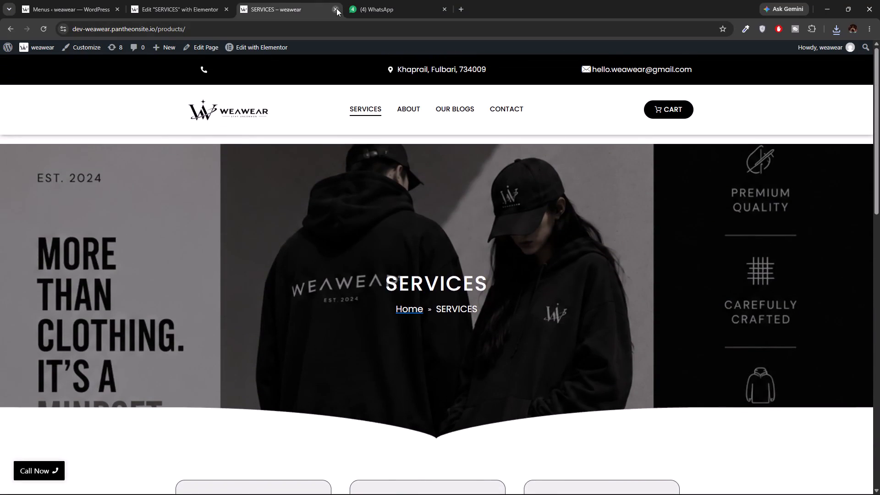
Examine the live SERVICES page below the banner, checking the layout and spacing of the Collections cards down to the footer.
scroll(269, 278, down, 6)
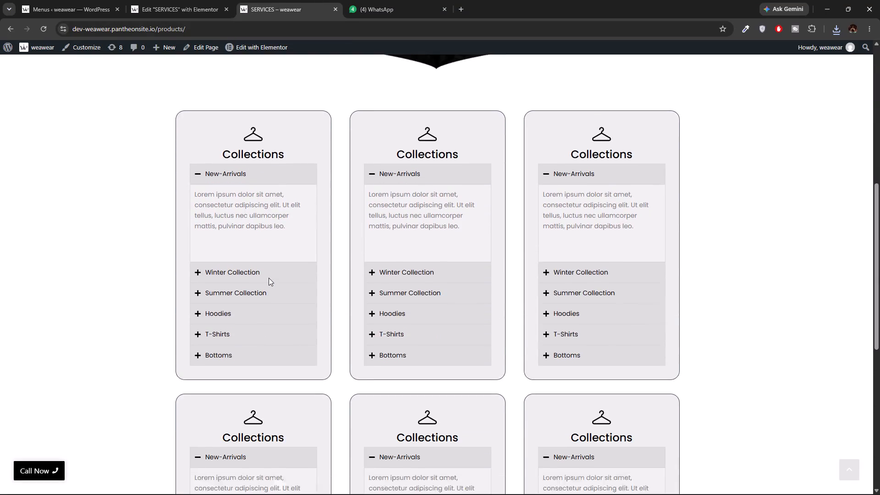
scroll(269, 278, down, 3)
scroll(269, 278, up, 4)
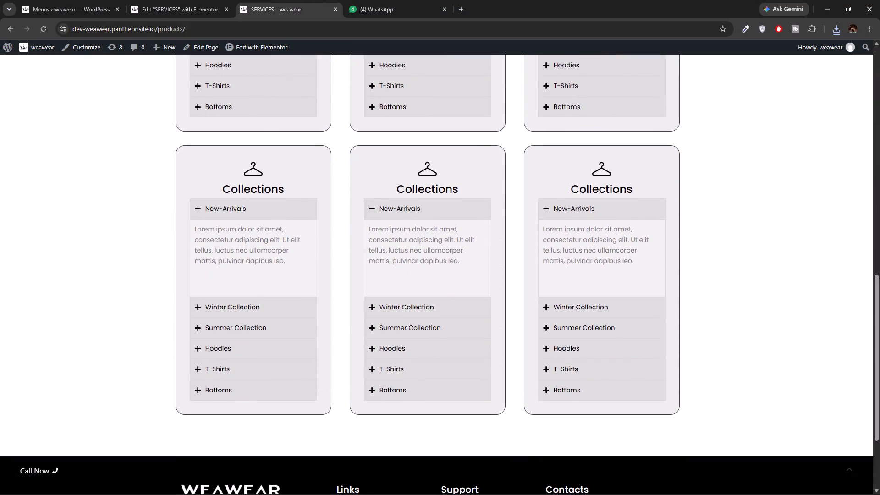
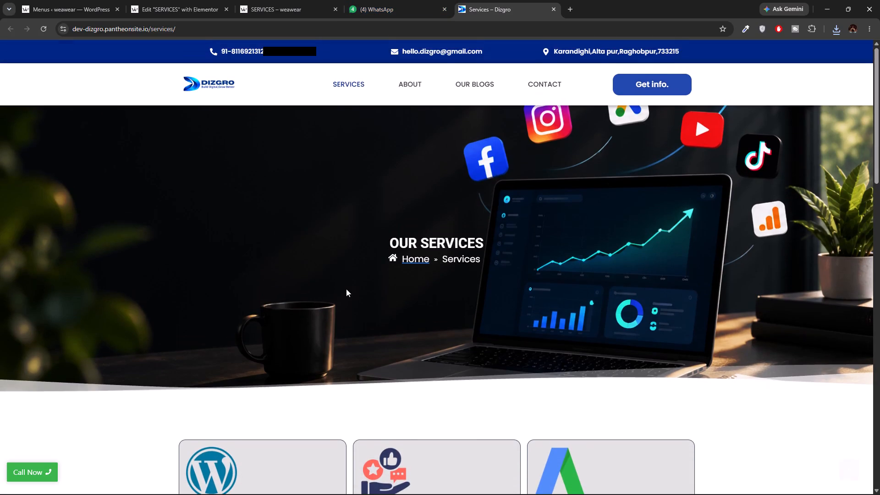
Examine the Dizgro Services page for reference, checking its banner's curved bottom edge, the spacing below it and the service card layout.
scroll(346, 289, down, 6)
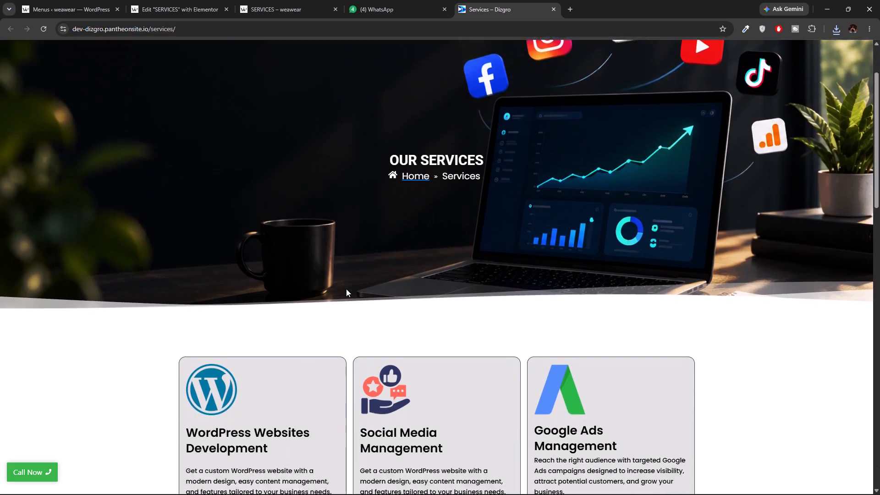
scroll(346, 289, down, 2)
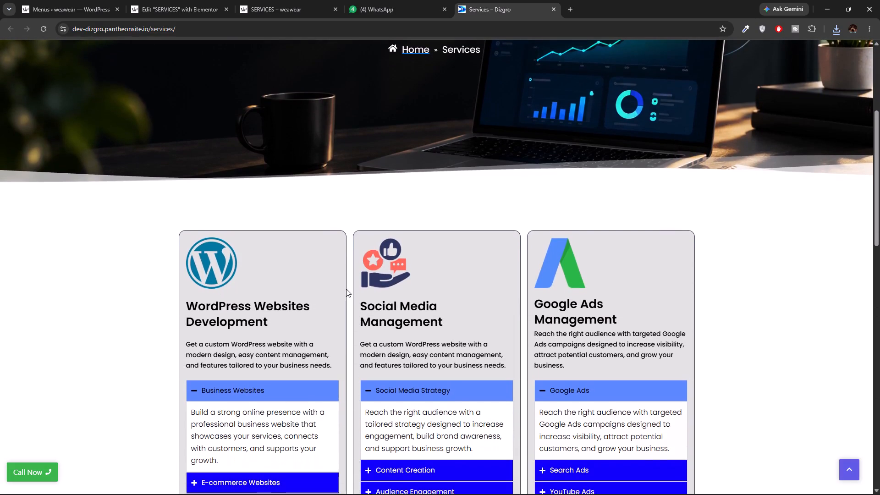
Examine the service cards on the Dizgro Services page, toggling the E-commerce Websites and Lead Generation Ads accordion items.
scroll(346, 289, down, 4)
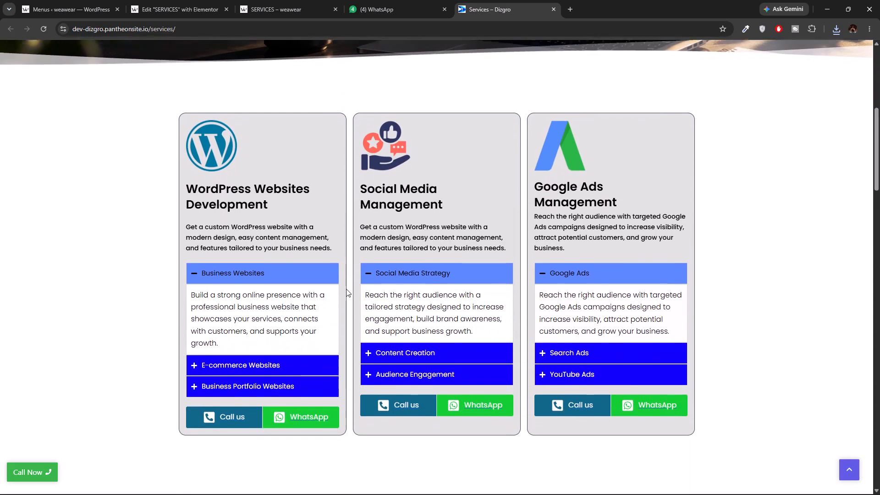
scroll(346, 289, down, 1)
click(235, 346)
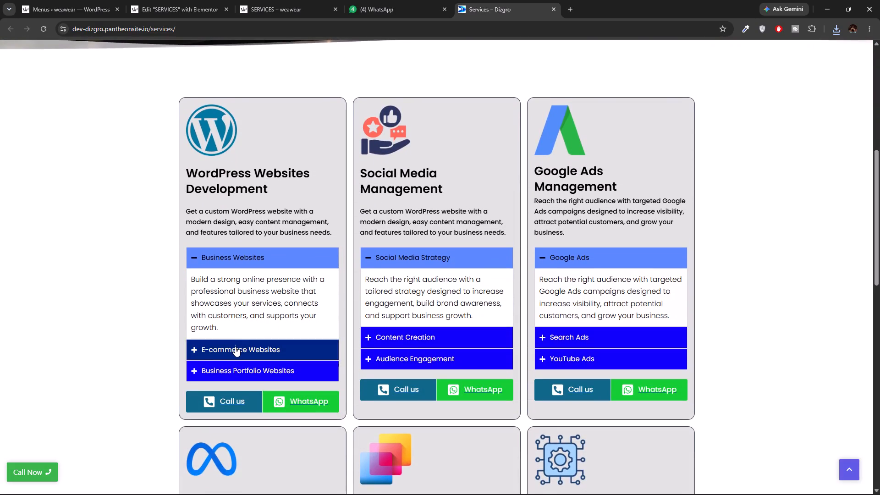
scroll(235, 346, down, 4)
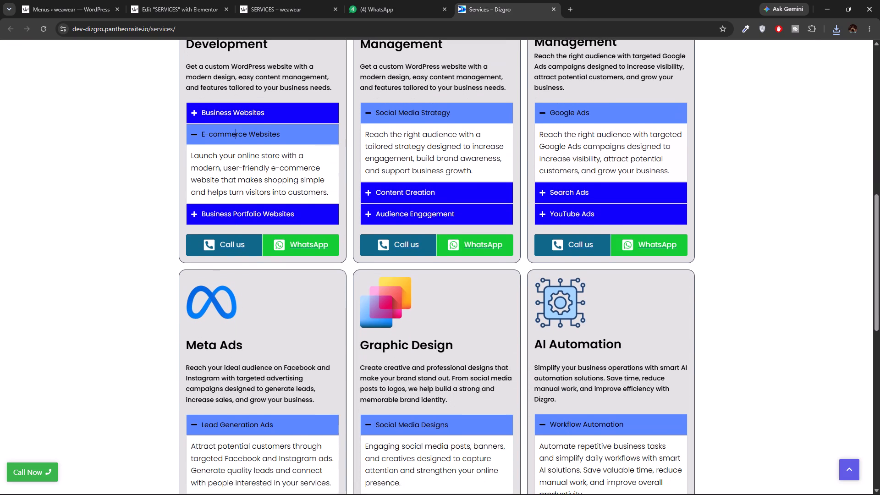
scroll(235, 346, down, 1)
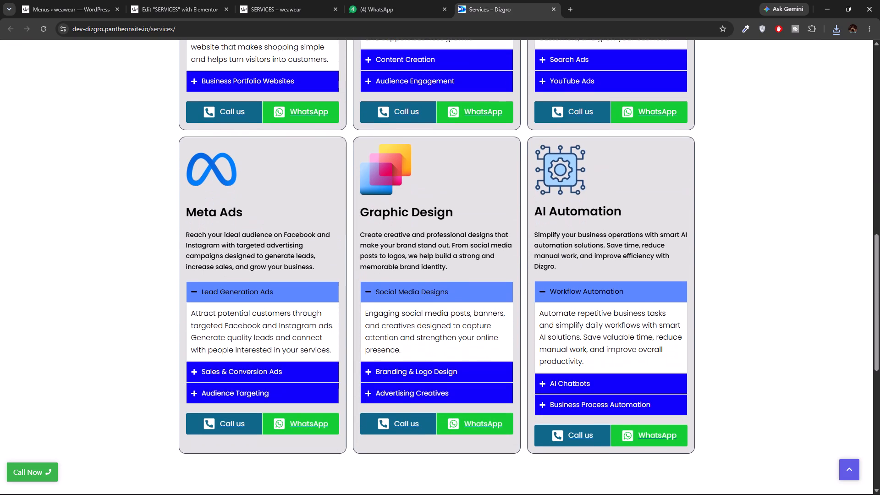
scroll(235, 346, down, 1)
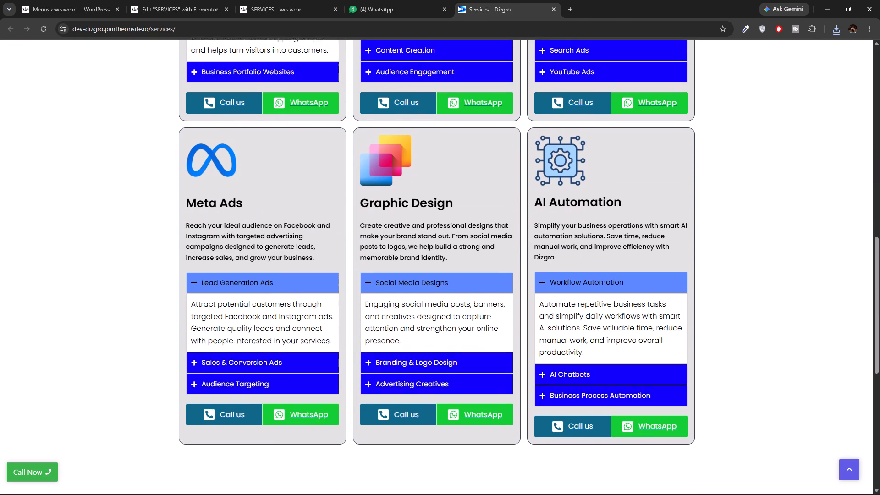
scroll(235, 346, down, 1)
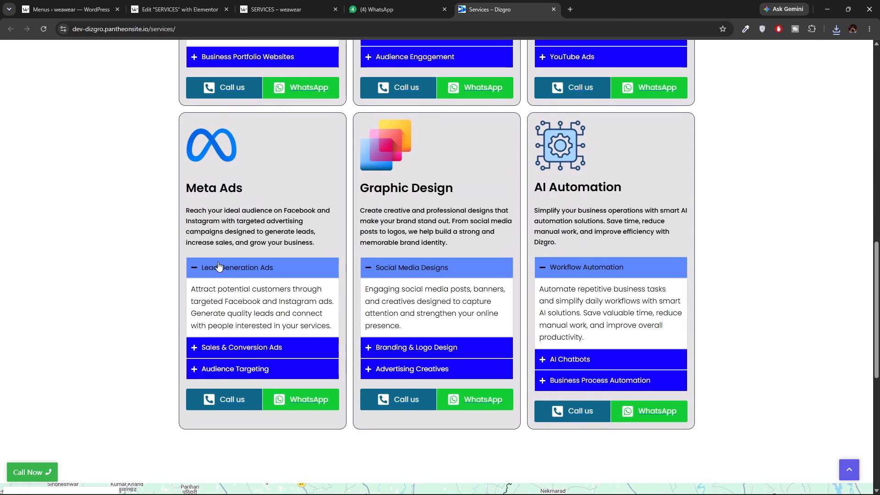
click(217, 262)
scroll(217, 262, up, 7)
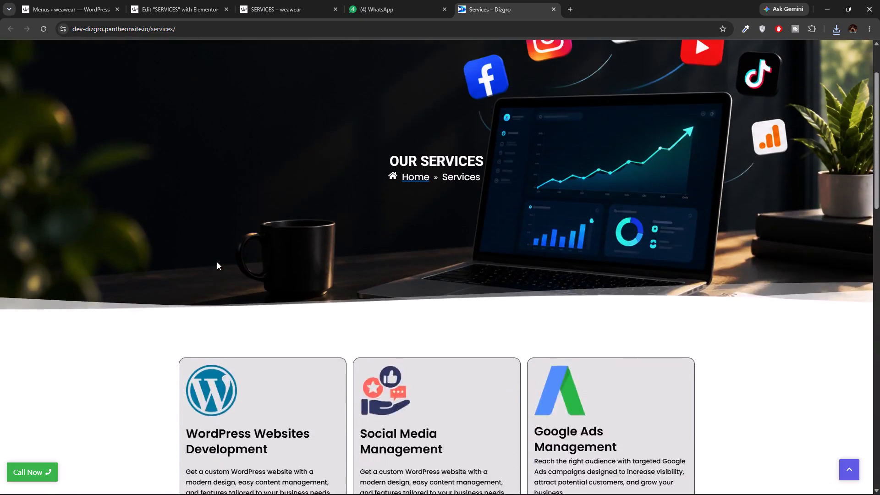
scroll(217, 262, up, 5)
scroll(217, 262, down, 7)
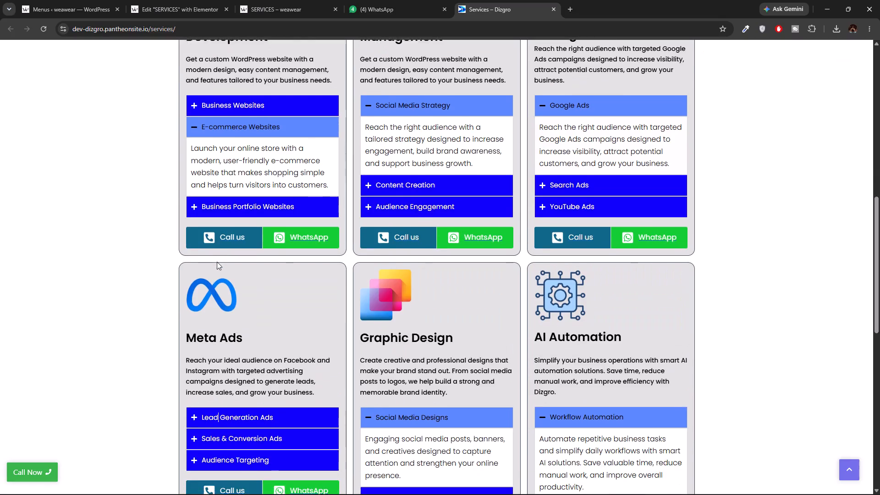
scroll(249, 442, up, 10)
scroll(249, 442, down, 9)
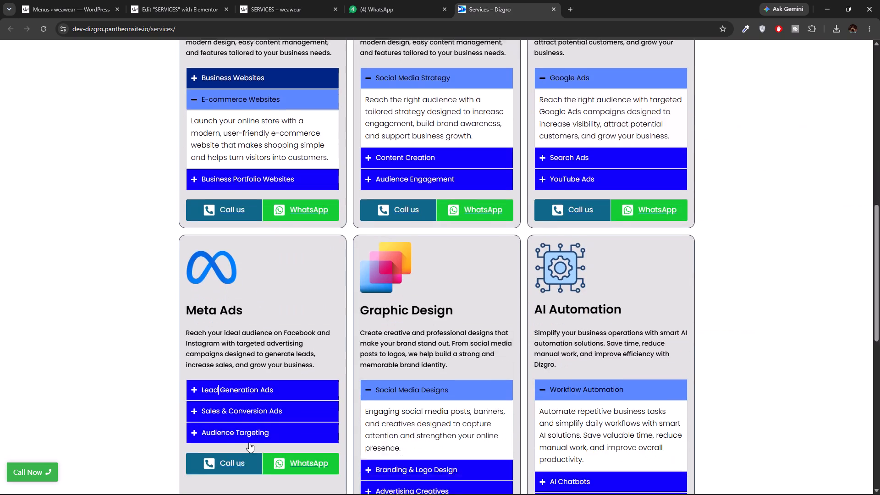
Review the Dizgro Services page down to its footer, then reload it and examine the banner, service cards and map section again.
scroll(249, 442, down, 6)
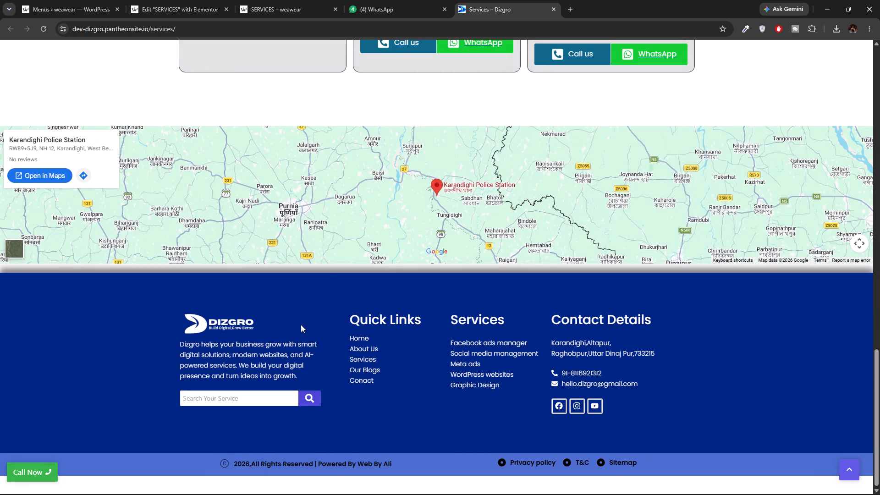
scroll(301, 324, up, 12)
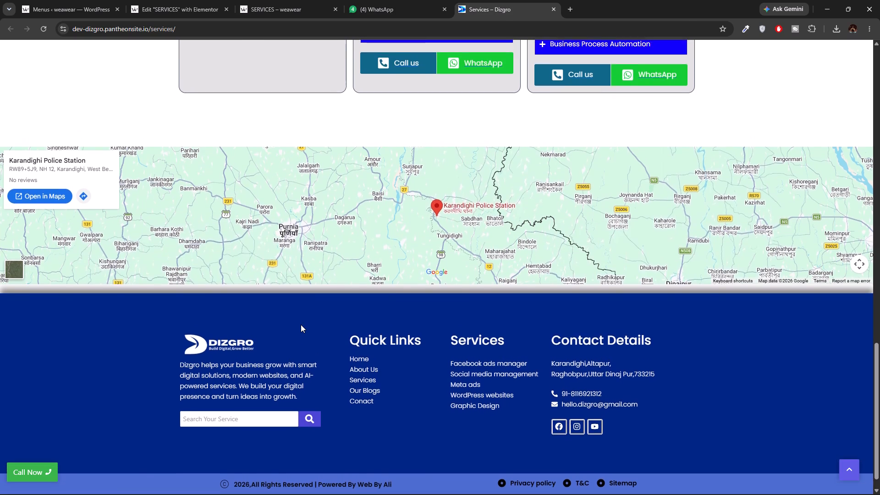
scroll(301, 324, up, 3)
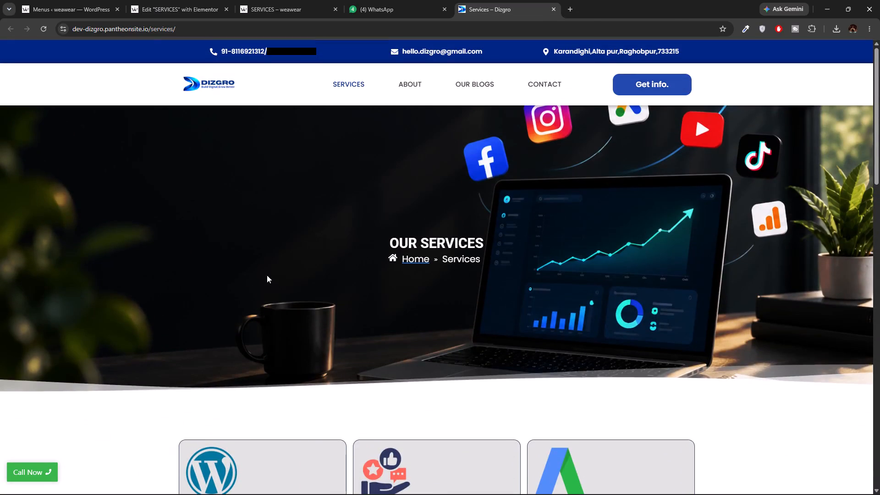
click(43, 25)
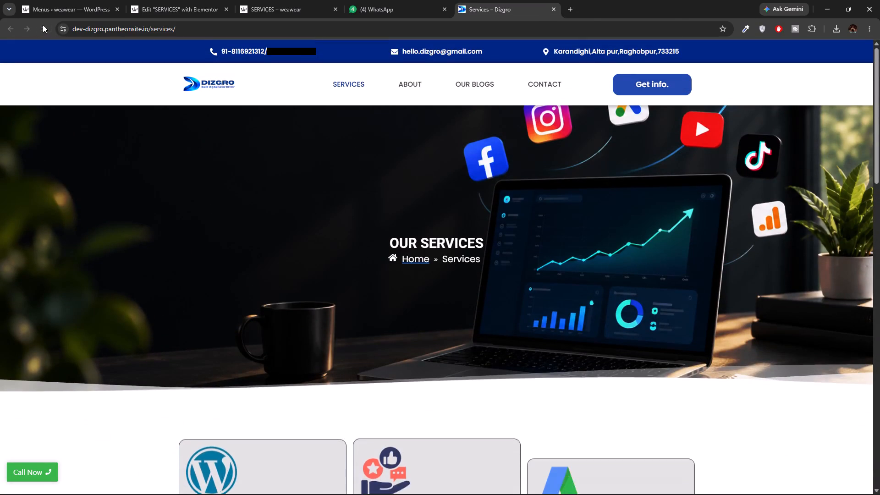
scroll(169, 294, down, 3)
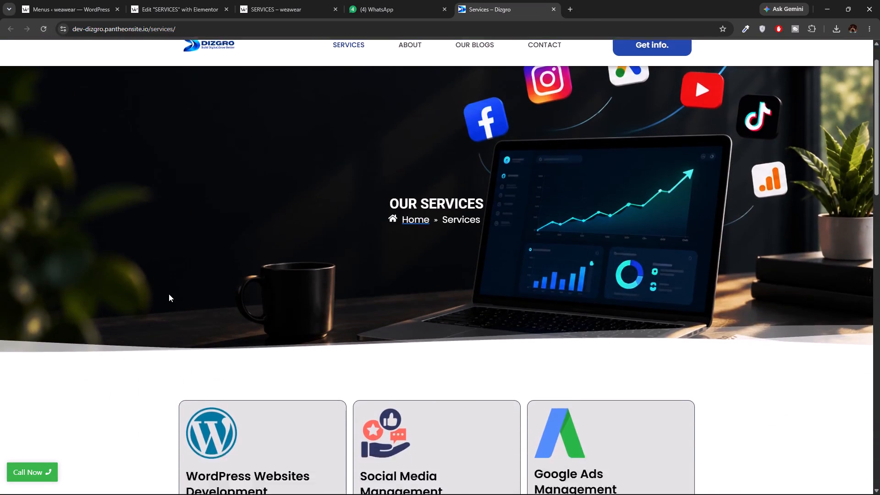
scroll(169, 294, down, 9)
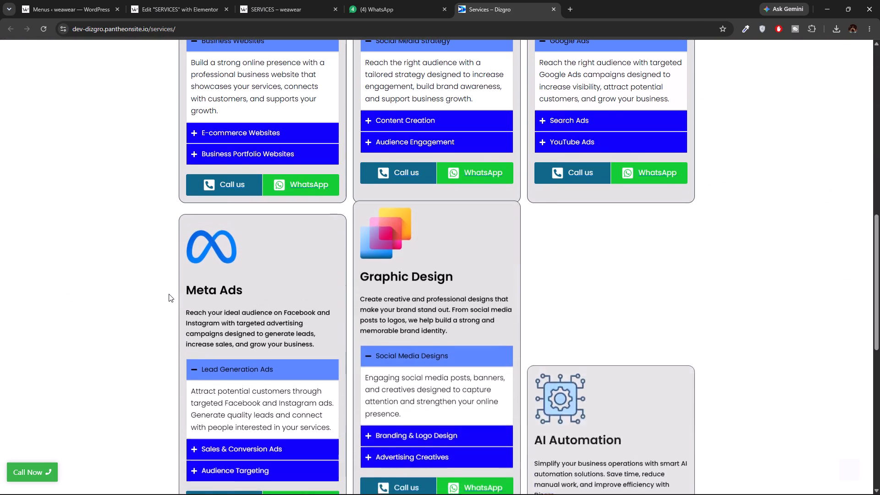
scroll(169, 294, down, 2)
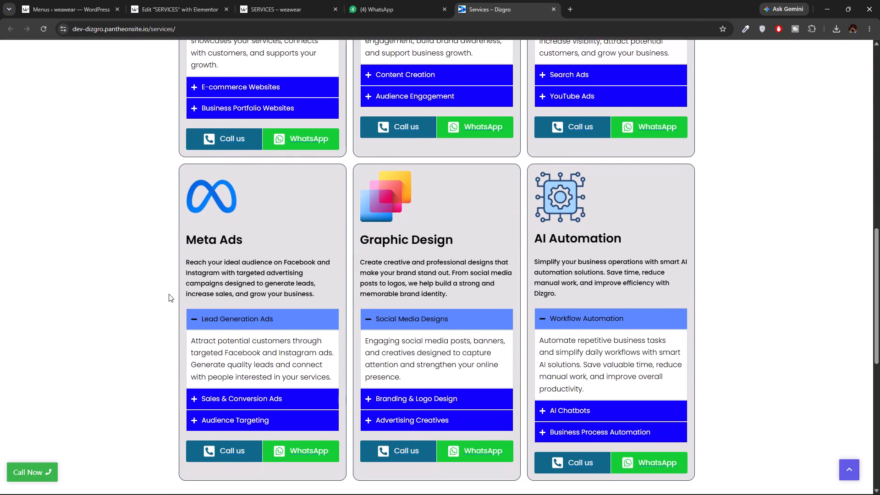
scroll(169, 294, down, 6)
scroll(169, 294, up, 2)
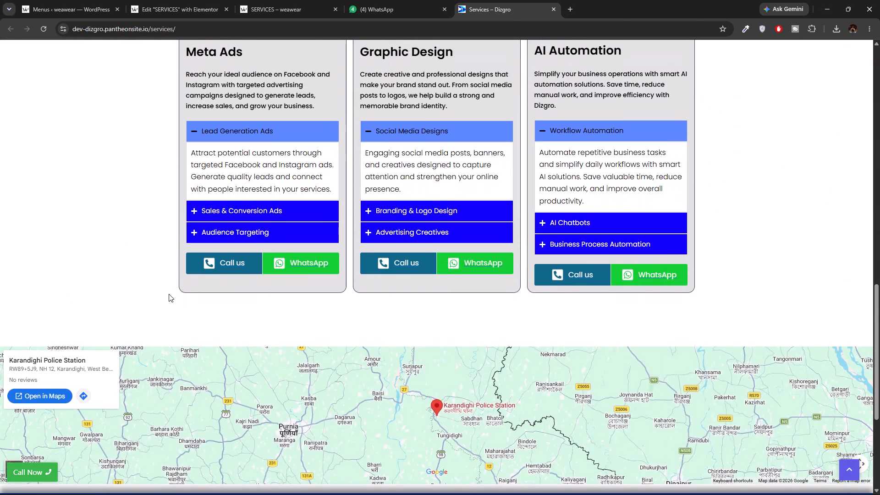
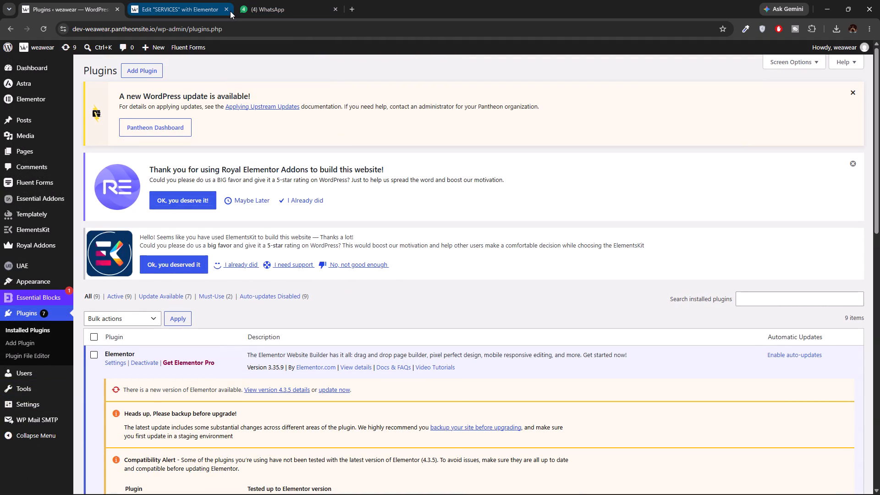
Close the SERVICES page's Elementor editor tab and open a blank browser tab.
click(226, 11)
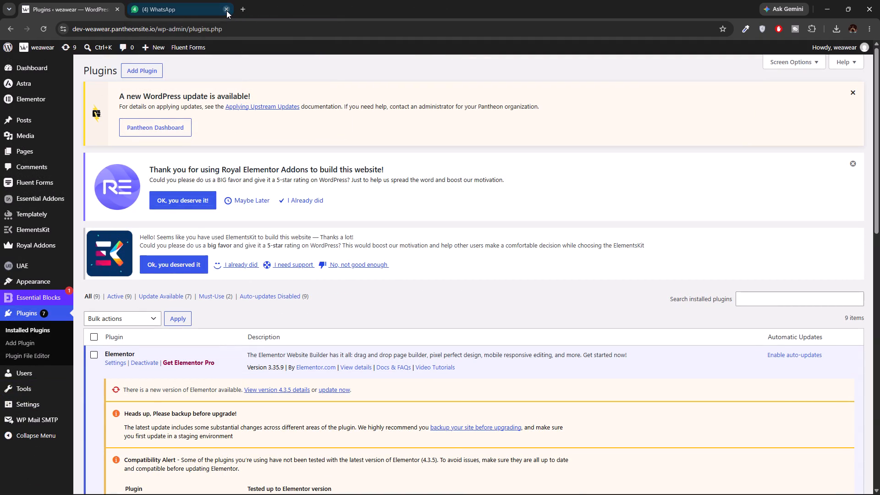
click(239, 7)
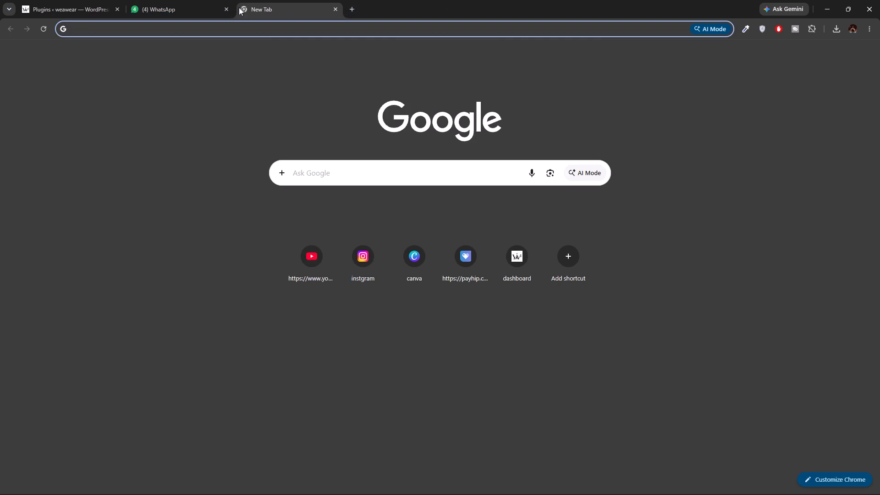